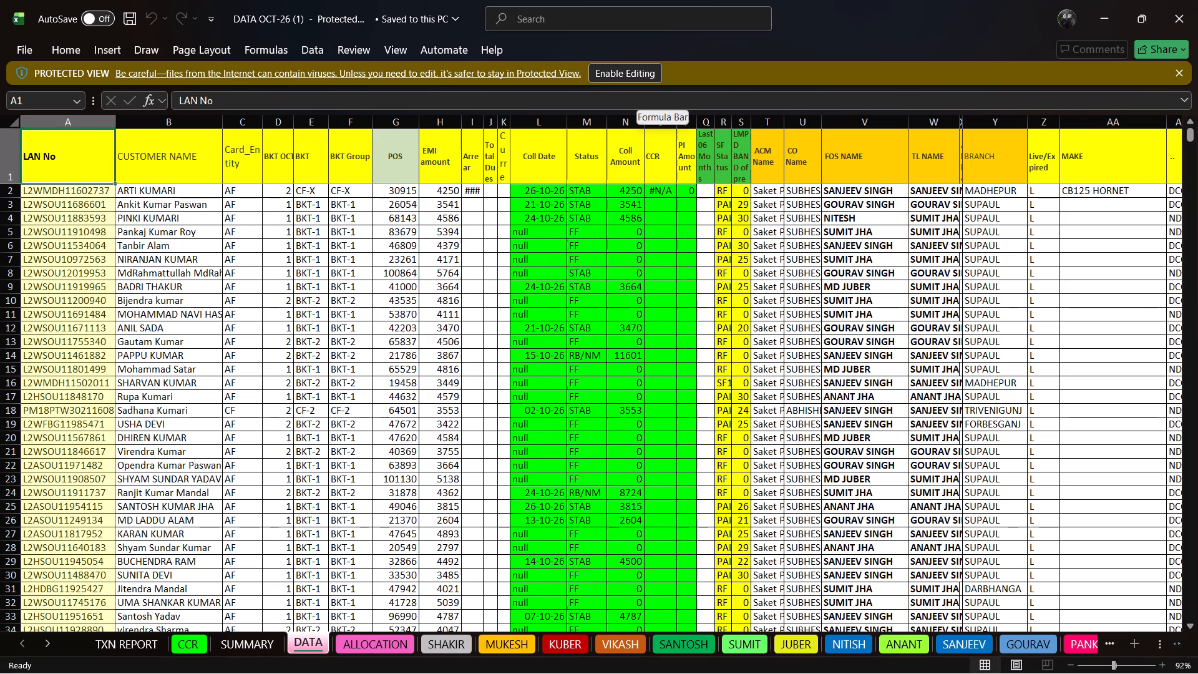
# Enable editing for the protected DATA OCT-26 (1) workbook.
pyautogui.click(611, 69)
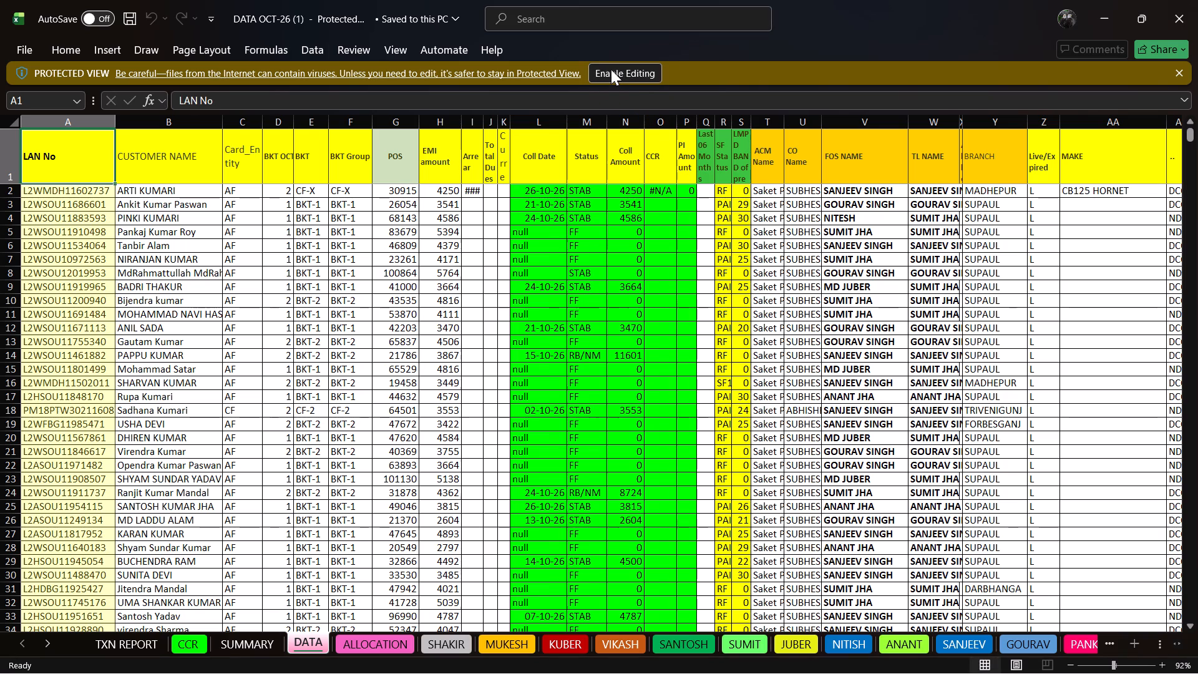
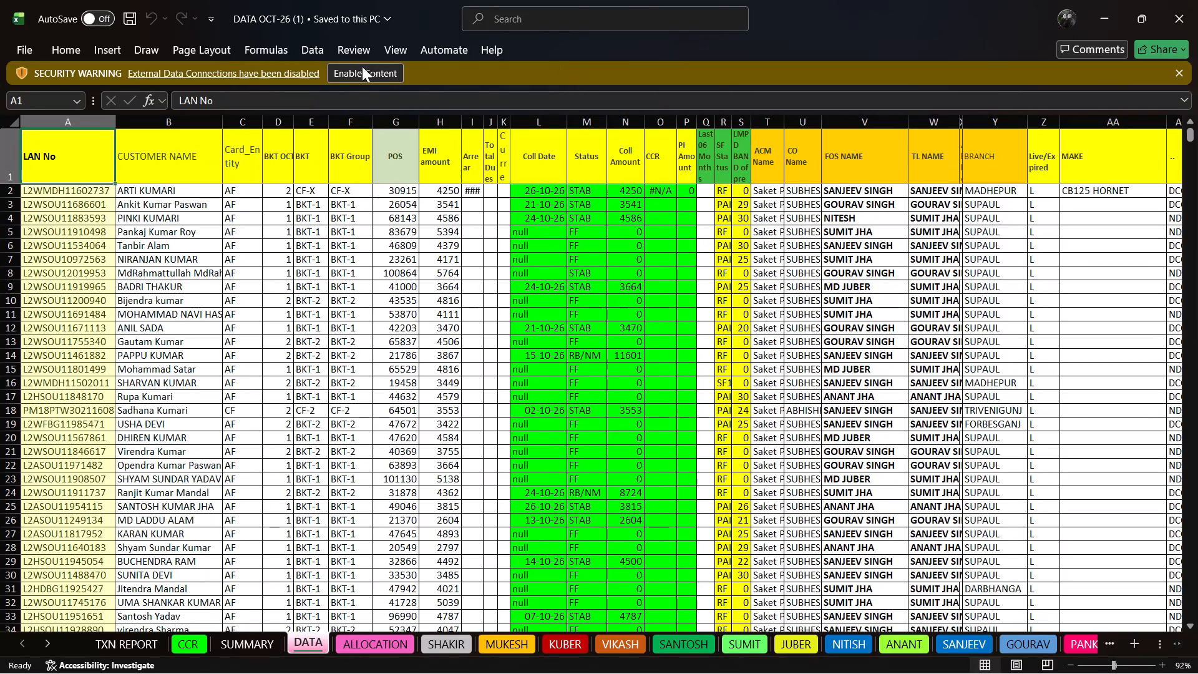
# Enable the workbook's blocked external data connections.
pyautogui.click(364, 71)
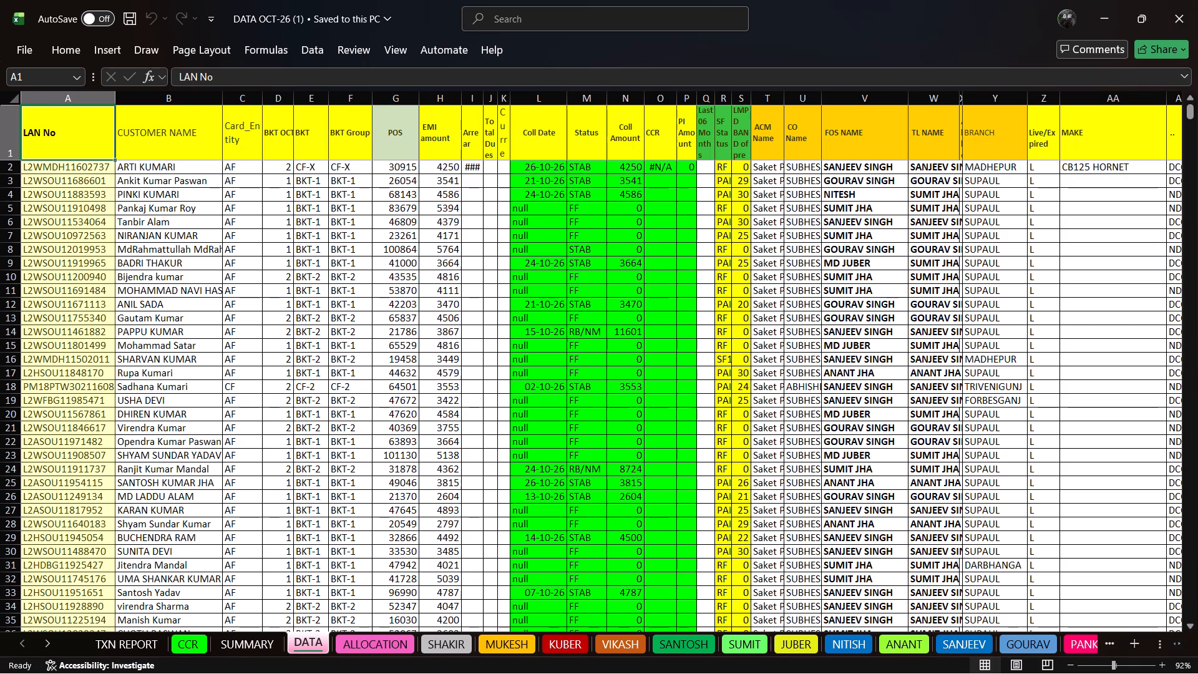
# Examine the DATA sheet's column headers one by one from LAN No through CCR.
pyautogui.press('Right')
pyautogui.press('Right')
pyautogui.press('Right')
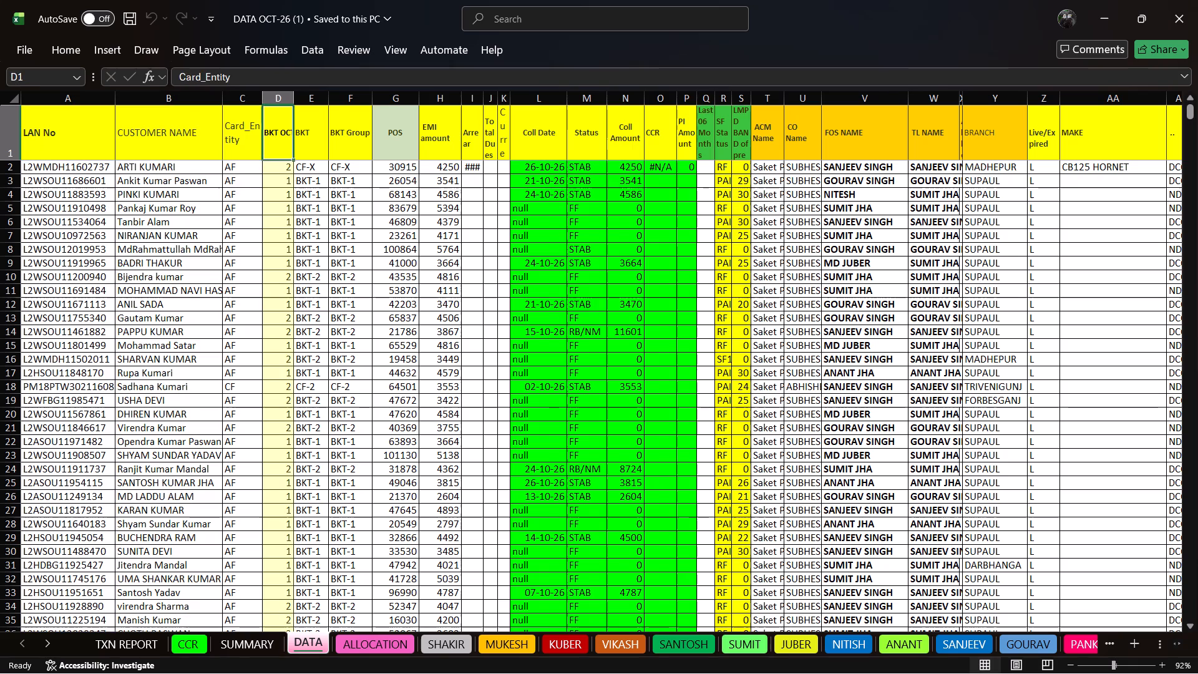
pyautogui.press('Right')
pyautogui.press('Right')
pyautogui.press('Right')
pyautogui.press('Right')
pyautogui.press('Right')
pyautogui.press('Right')
pyautogui.press('Right')
pyautogui.press('Right')
pyautogui.press('Right')
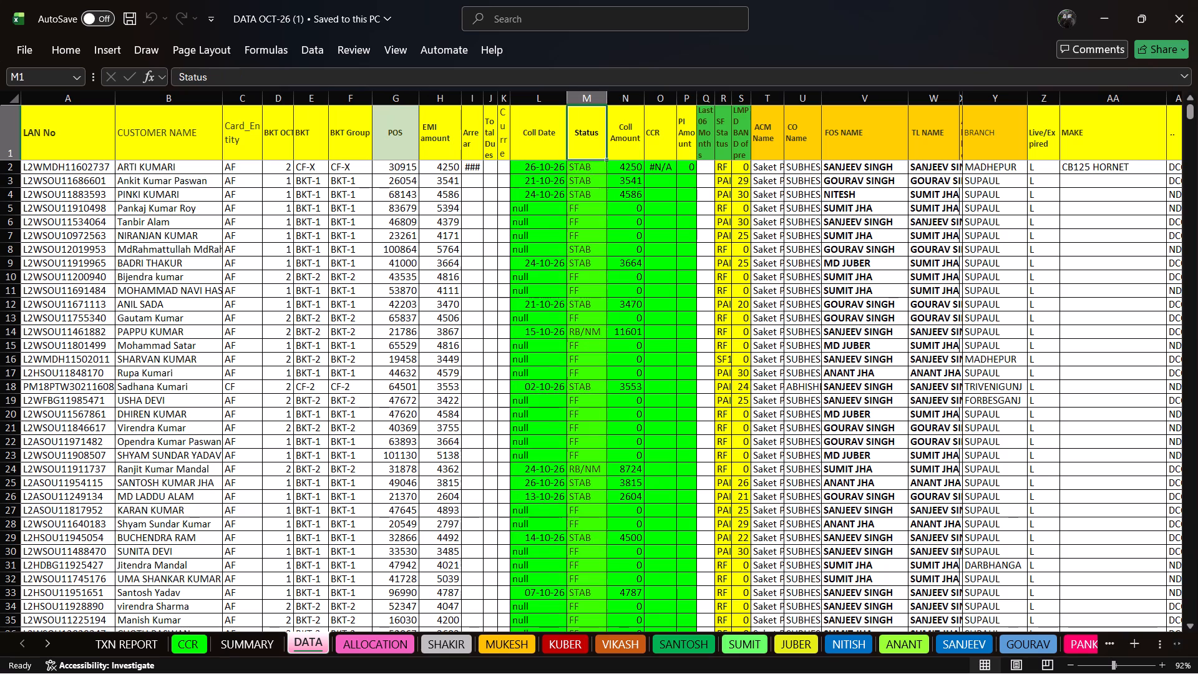
pyautogui.press('Right')
pyautogui.press('Right')
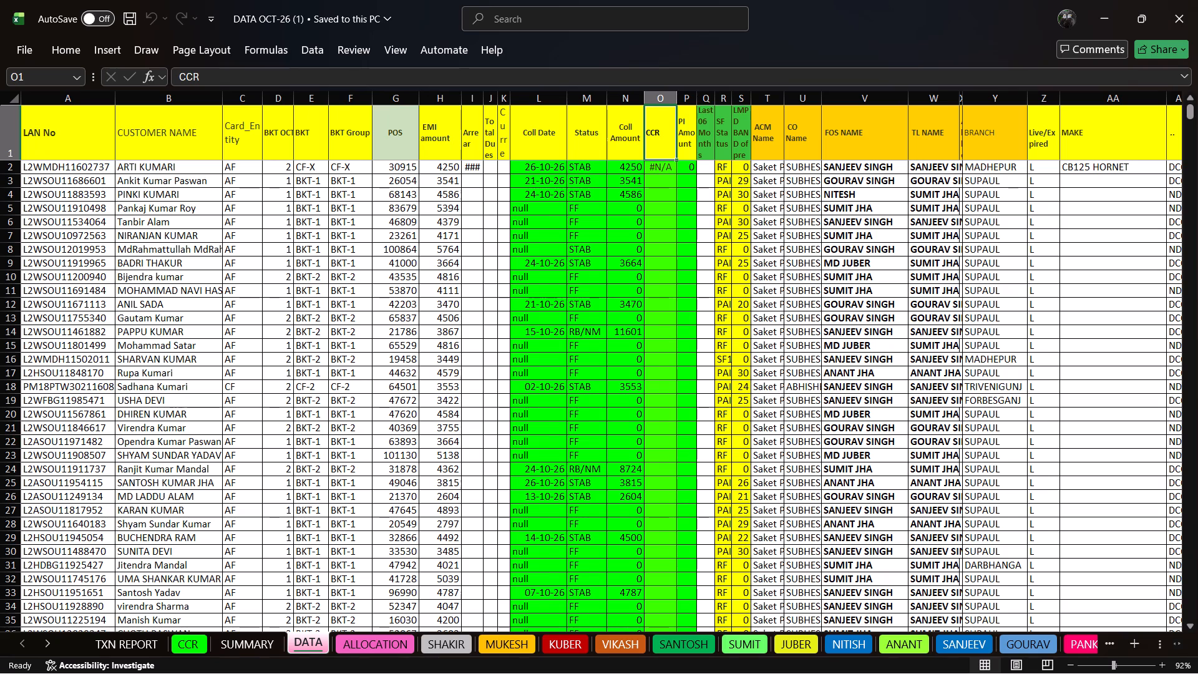
# Look through the ALLOCATION sheet and the agent payment sheets from SHAKIR to PANKAJ, and return to the DATA sheet.
pyautogui.click(363, 647)
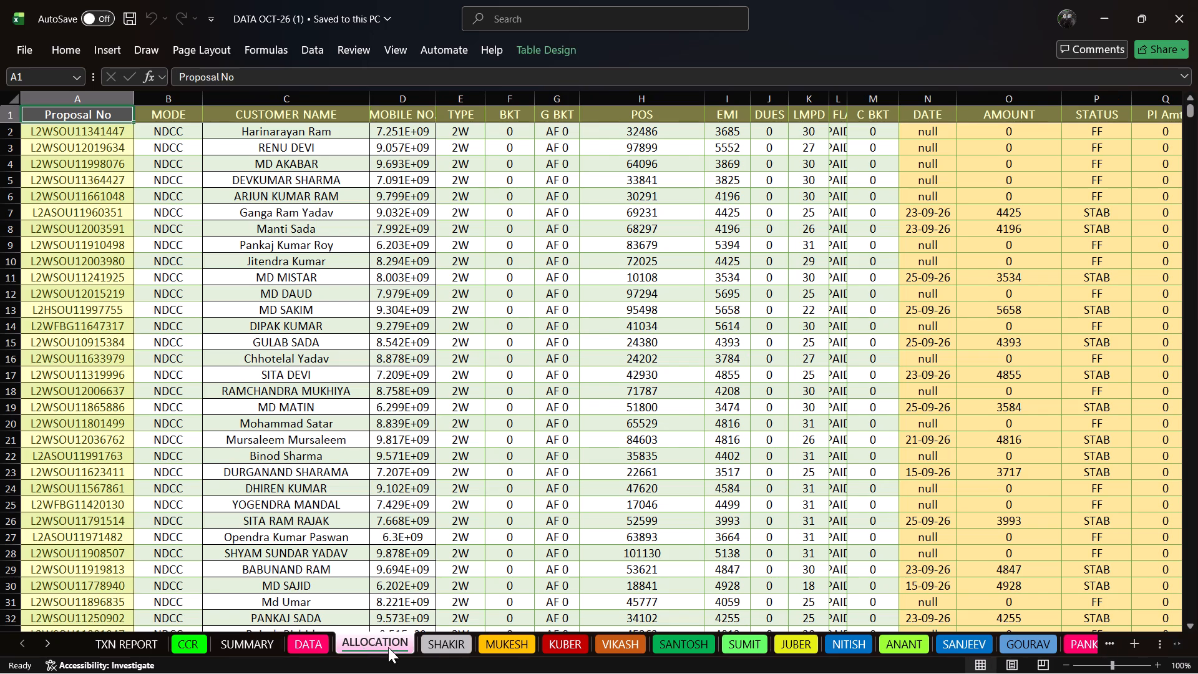
pyautogui.click(450, 641)
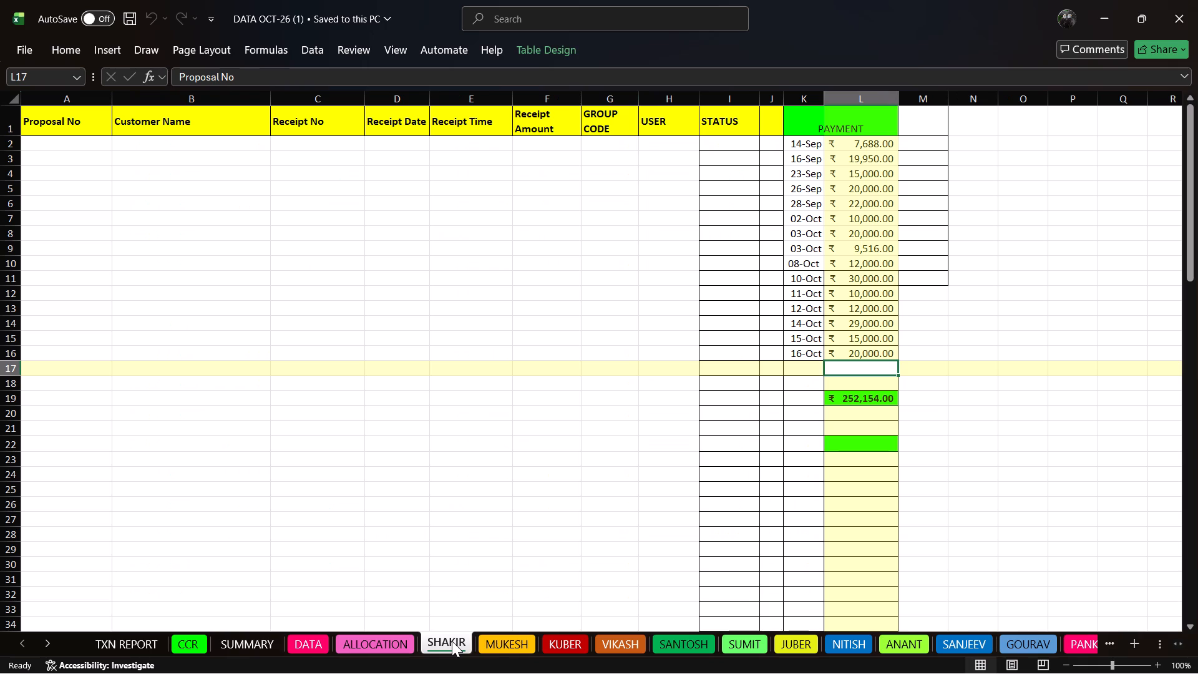
pyautogui.click(496, 643)
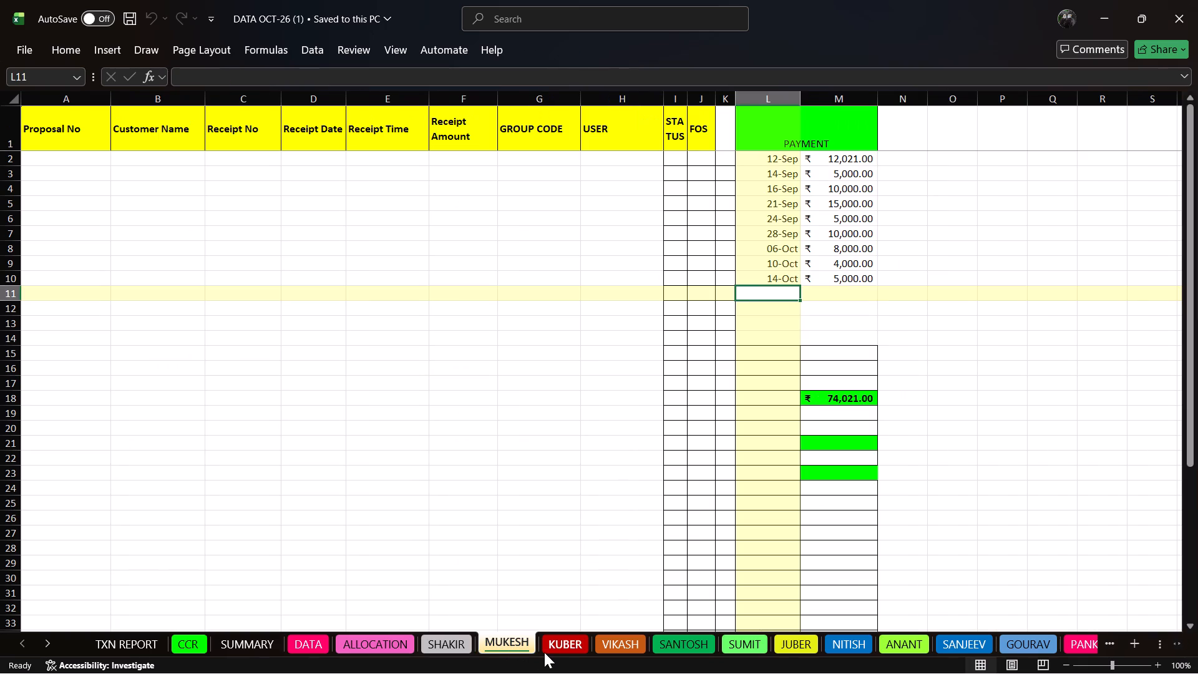
pyautogui.click(560, 647)
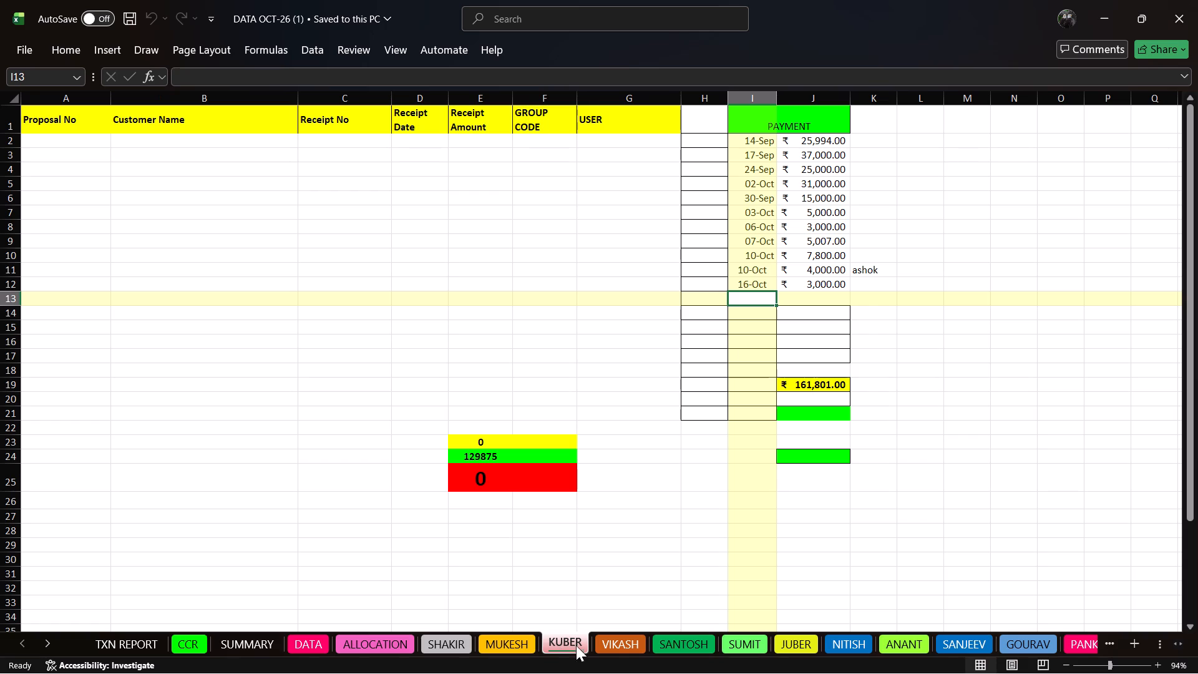
pyautogui.click(631, 634)
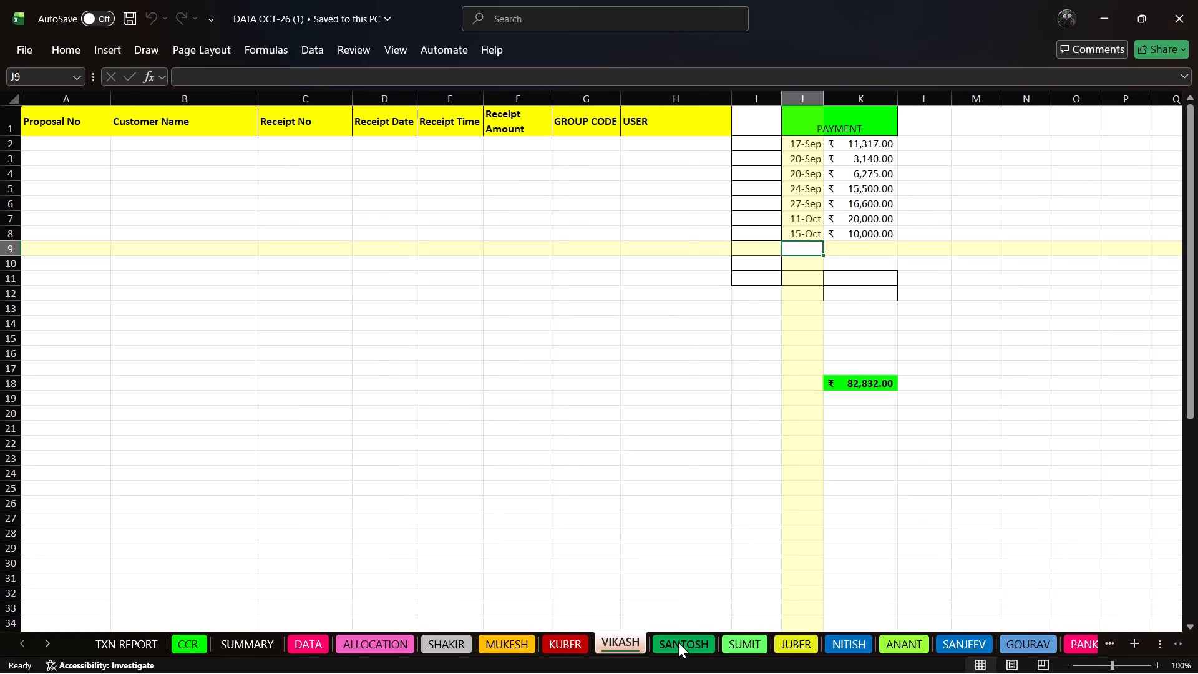
pyautogui.click(678, 642)
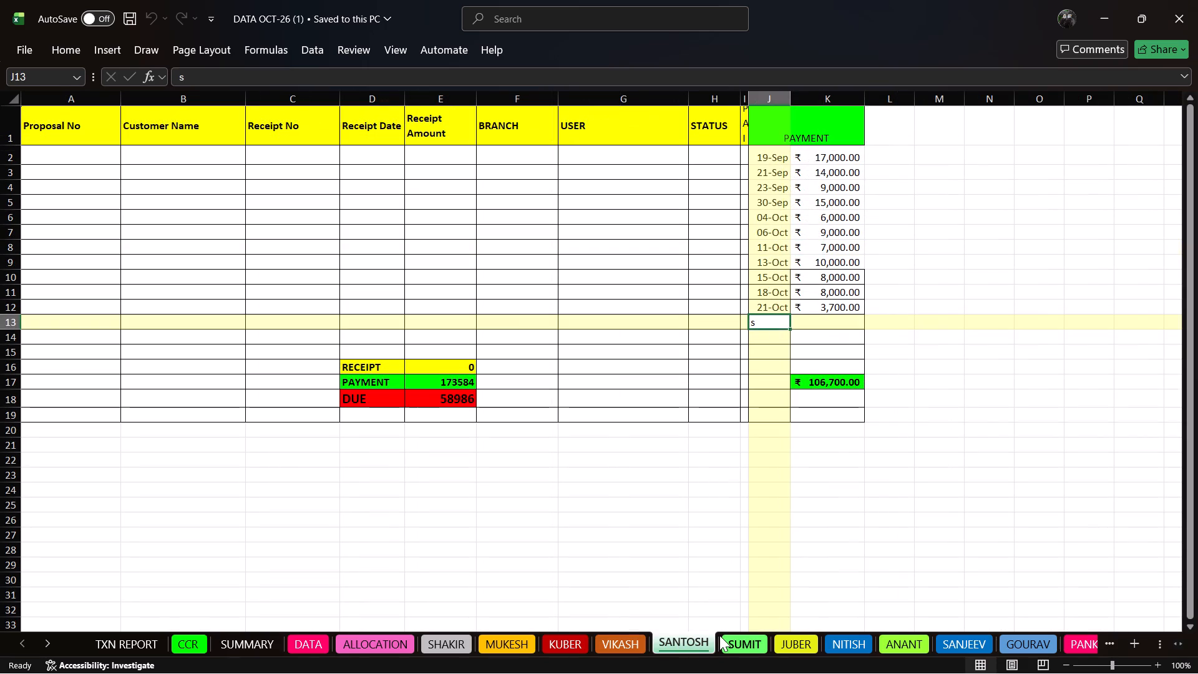
pyautogui.click(744, 636)
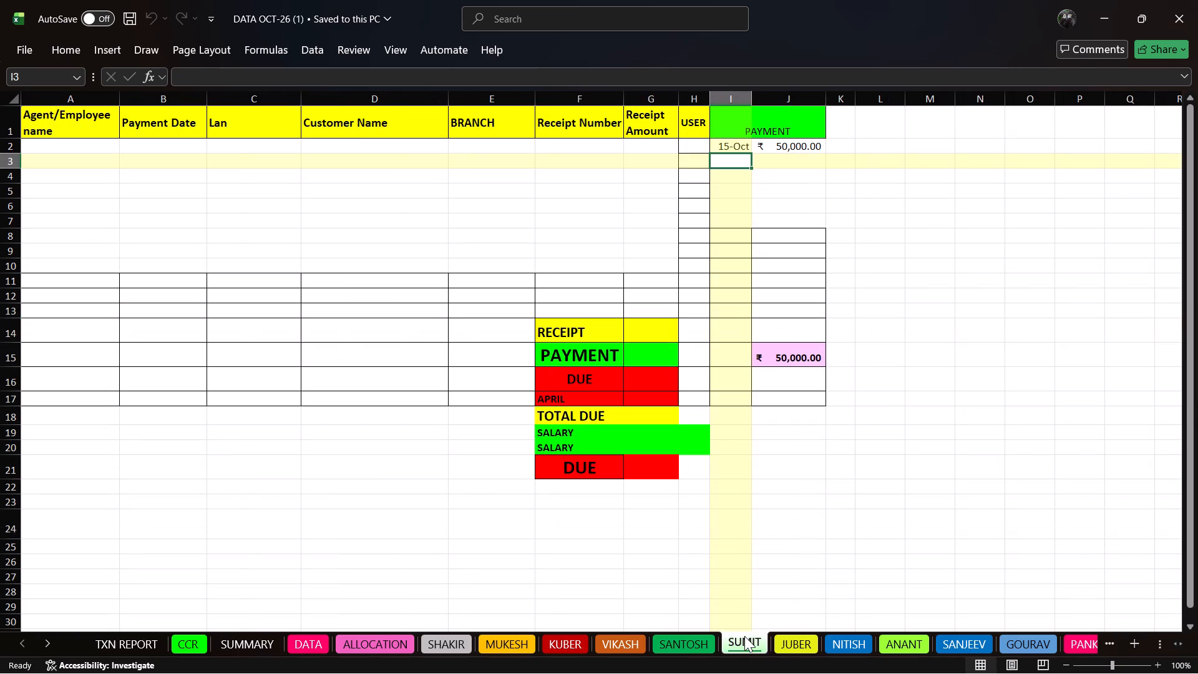
pyautogui.click(791, 643)
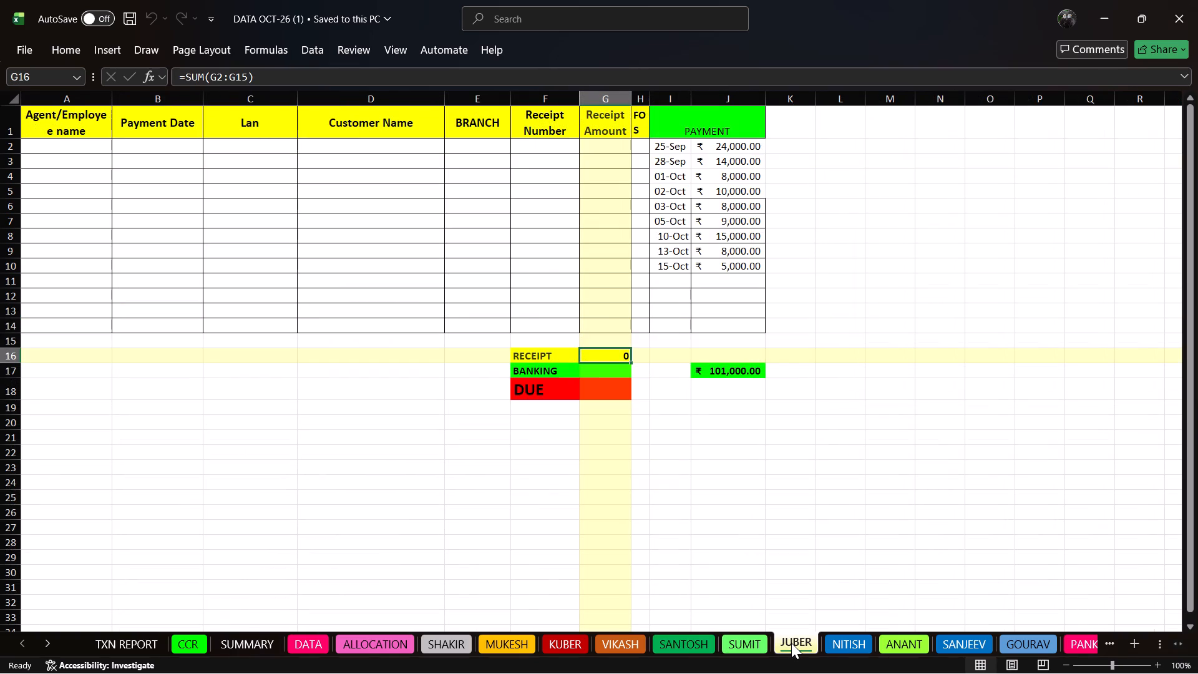
pyautogui.click(842, 642)
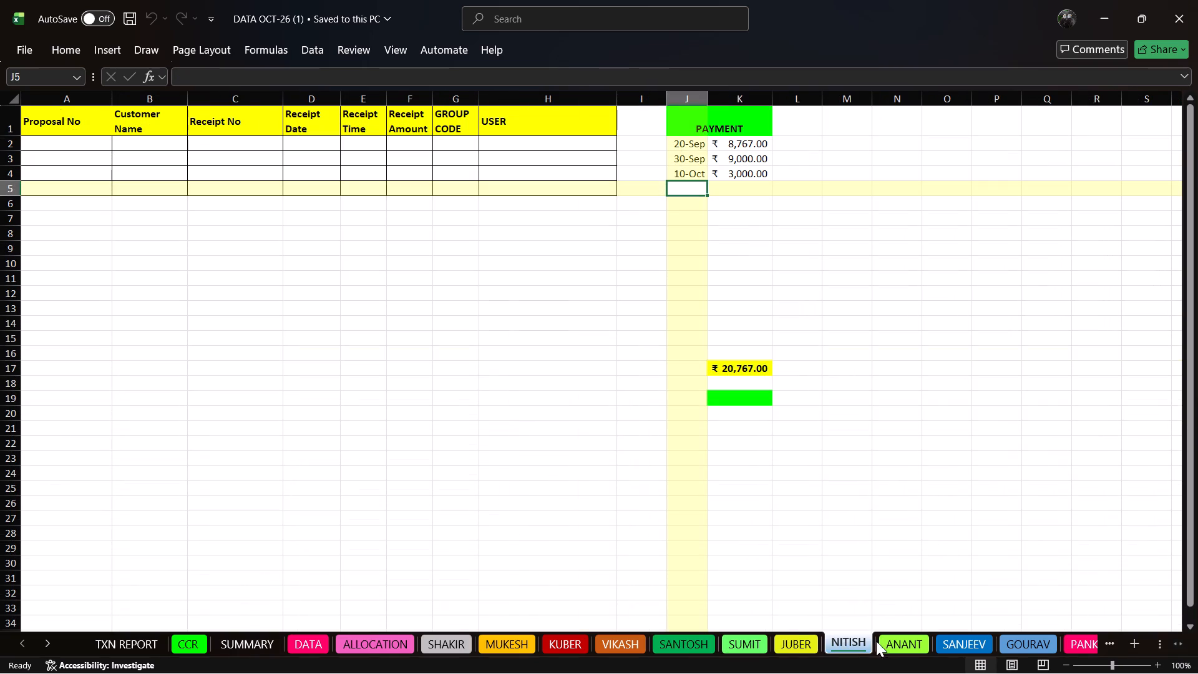
pyautogui.click(892, 641)
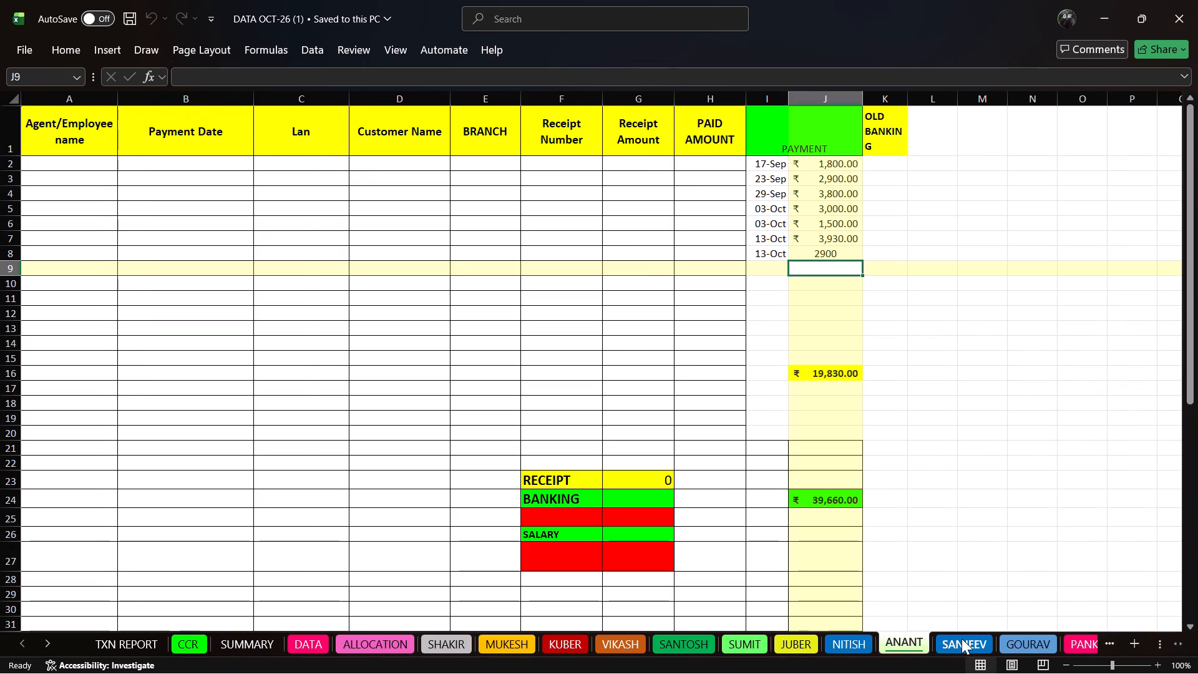
pyautogui.click(962, 638)
pyautogui.click(1001, 637)
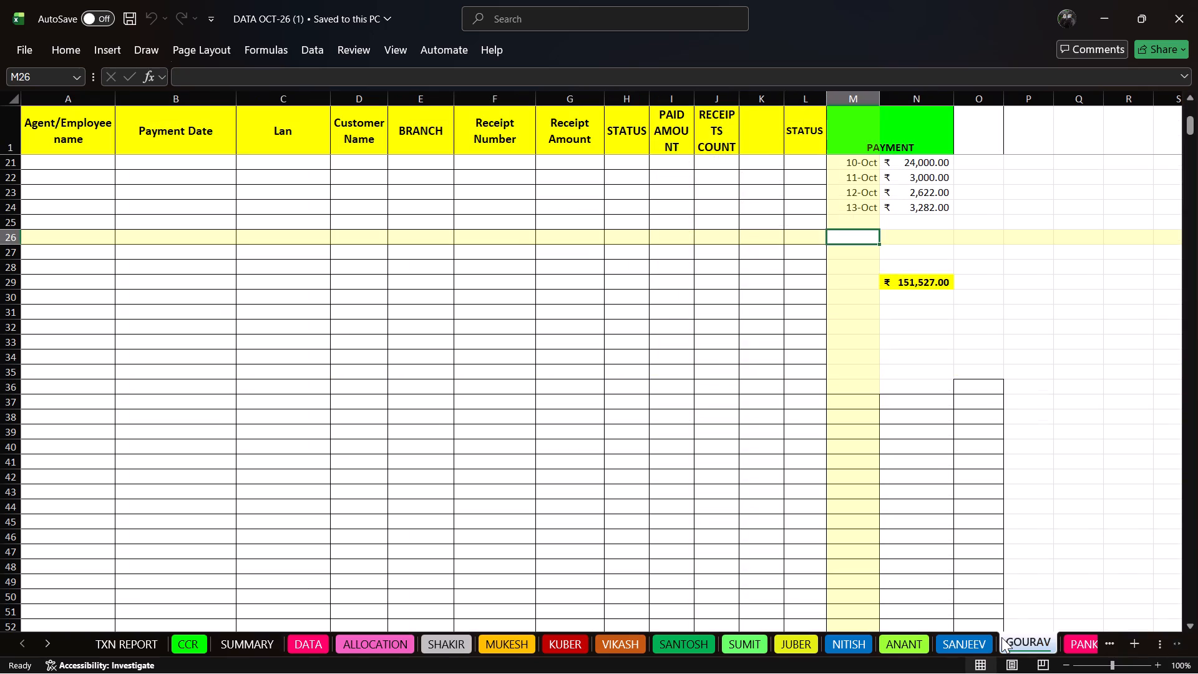
pyautogui.click(1081, 638)
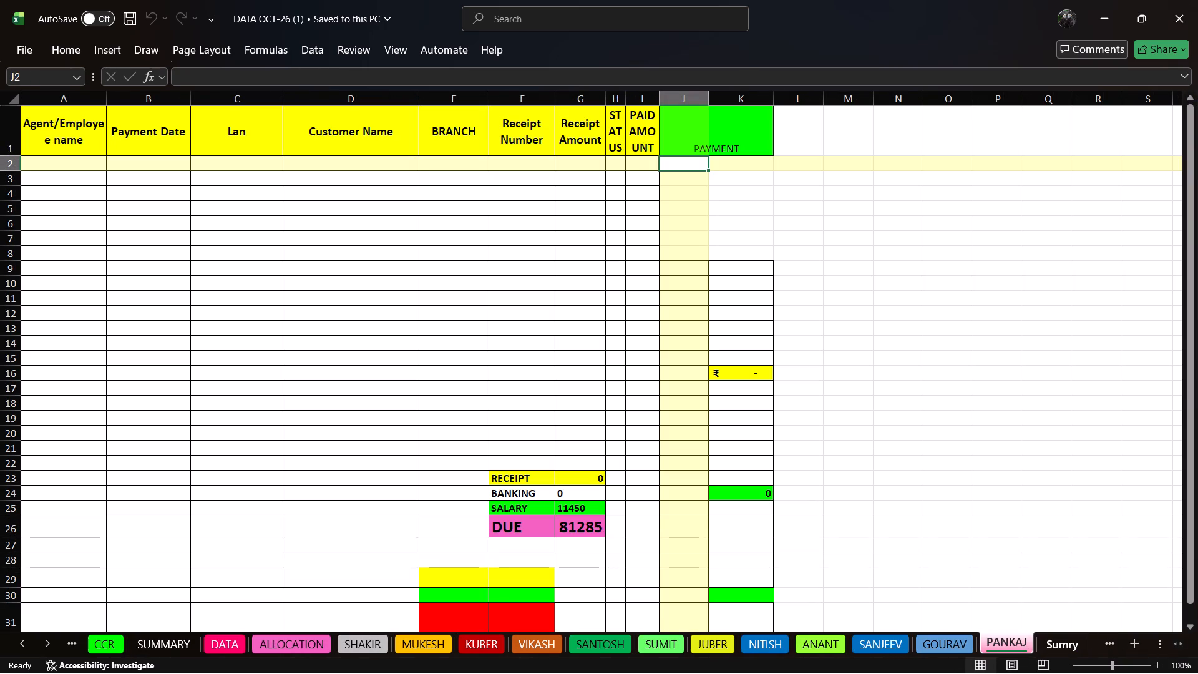
pyautogui.click(306, 640)
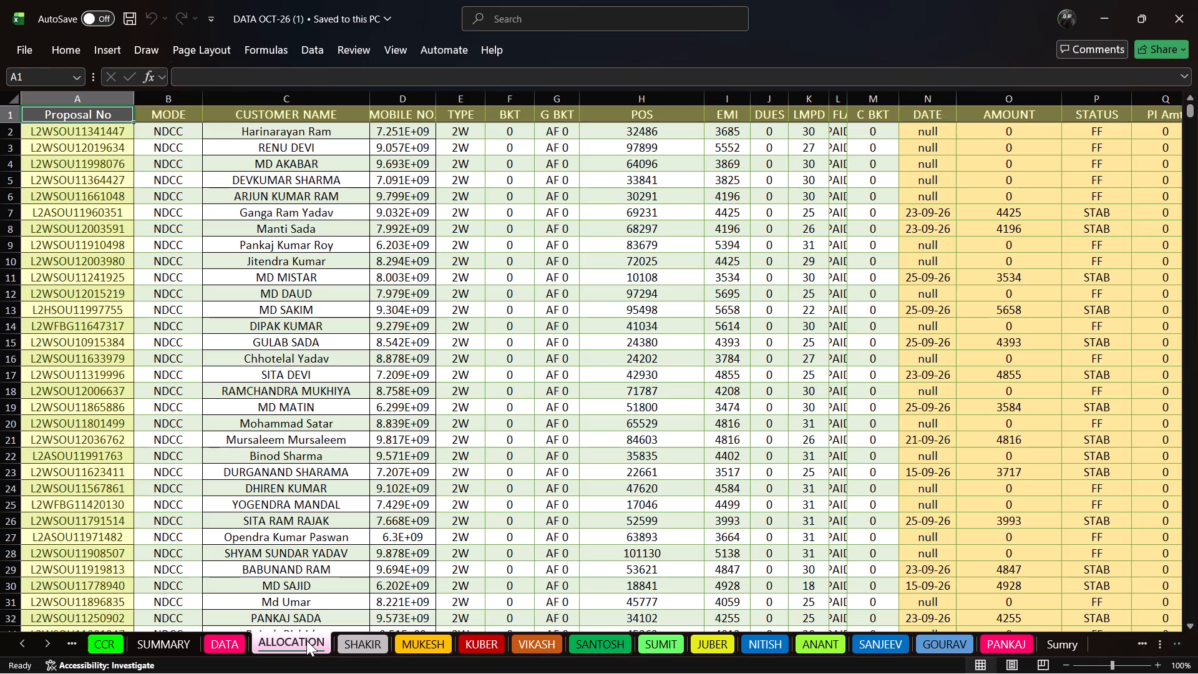
pyautogui.click(210, 645)
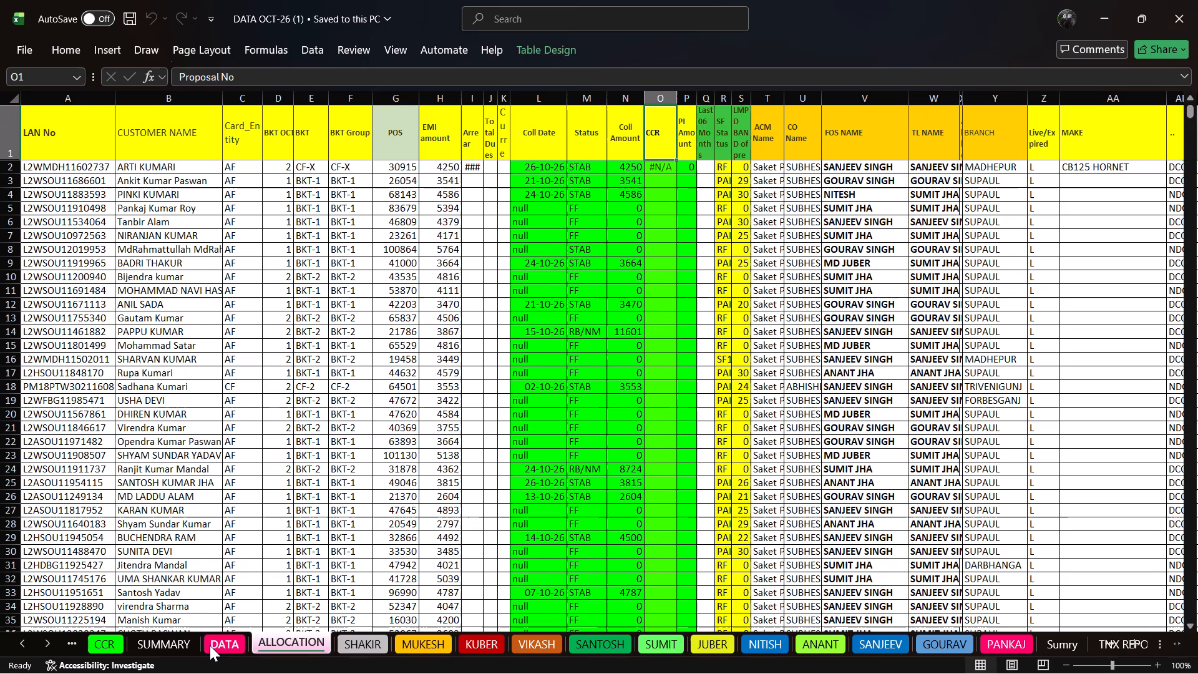
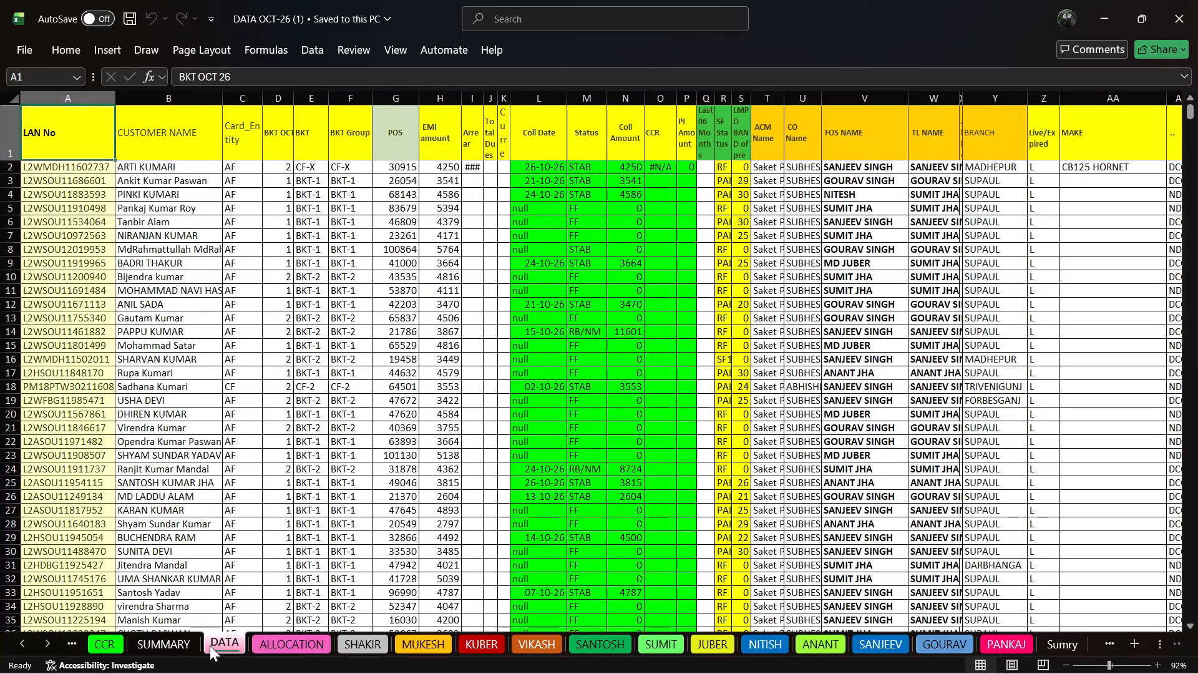
# Go from the DATA sheet to the SUMMARY sheet to view the Bucket Wise Performance pivot table.
pyautogui.press('Right')
pyautogui.press('Right')
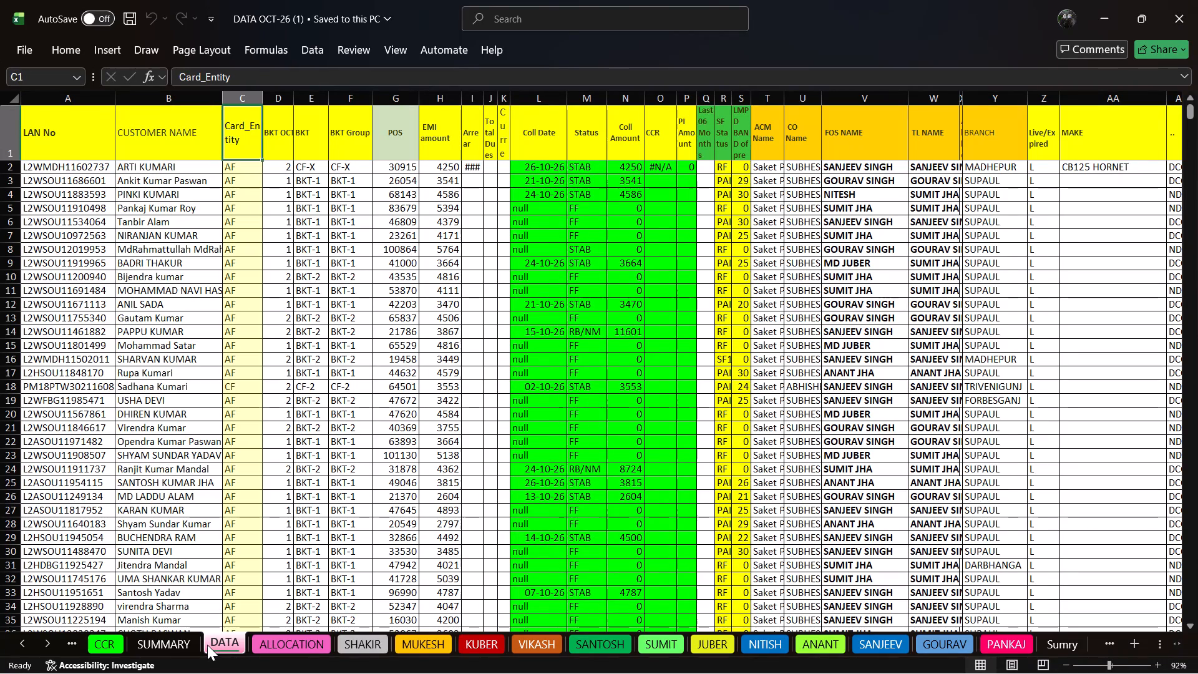
pyautogui.click(173, 638)
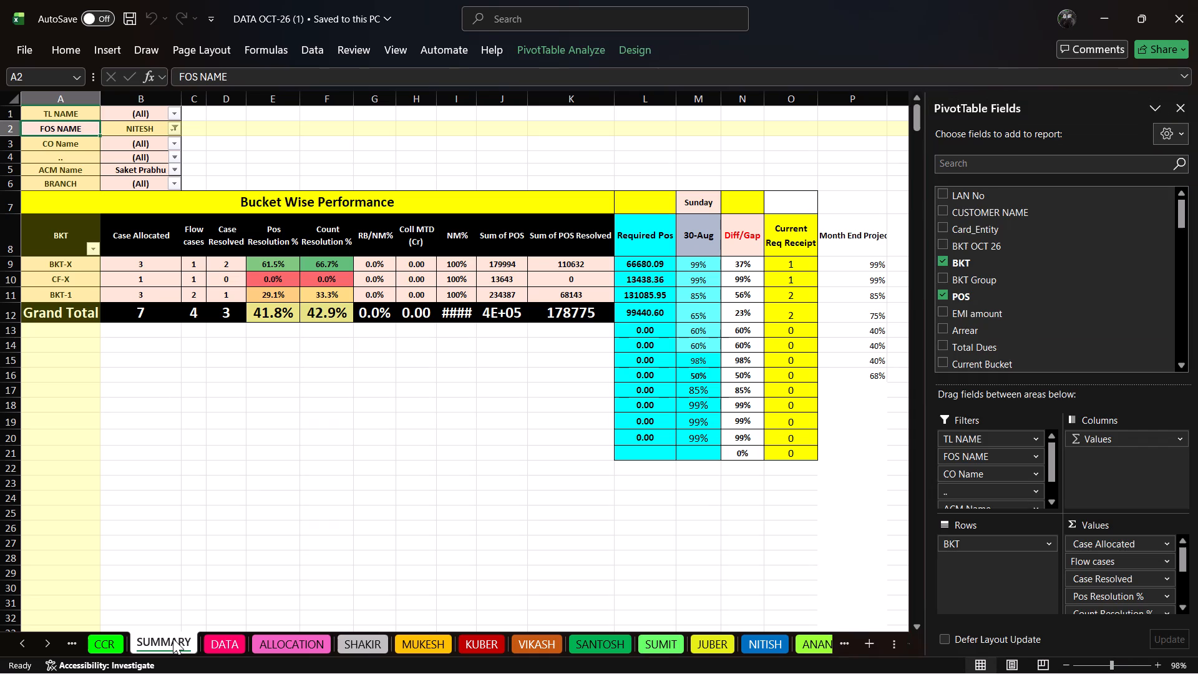
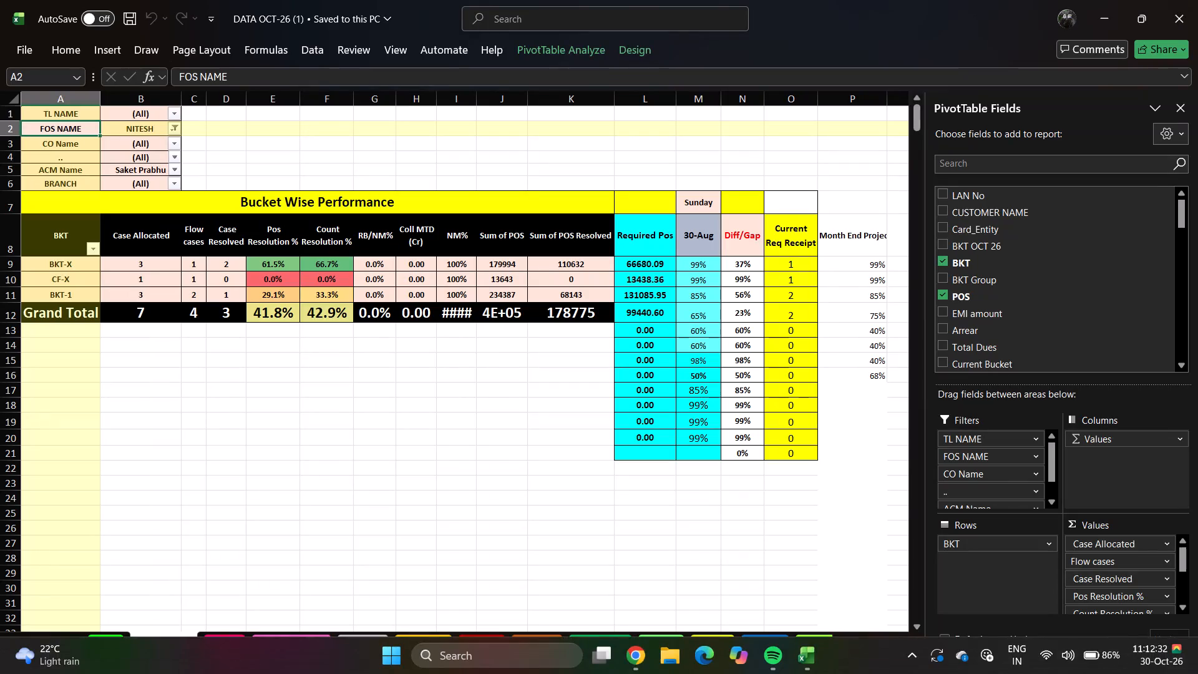
# Examine the status pivot tables across the SUMMARY sheet, from Bucket Wise Performance through 06 MOB, RF-SF FLAG, EXPIRED POOL and LMPD to KTM STATUS.
pyautogui.click(574, 467)
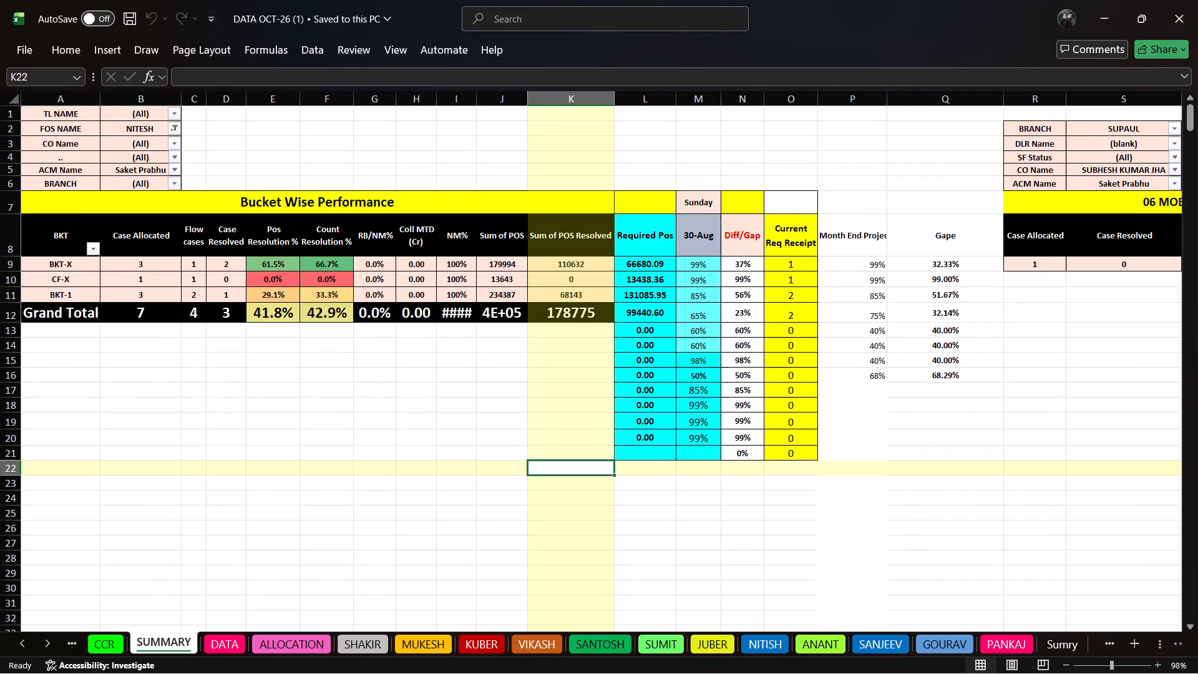
pyautogui.press('Right')
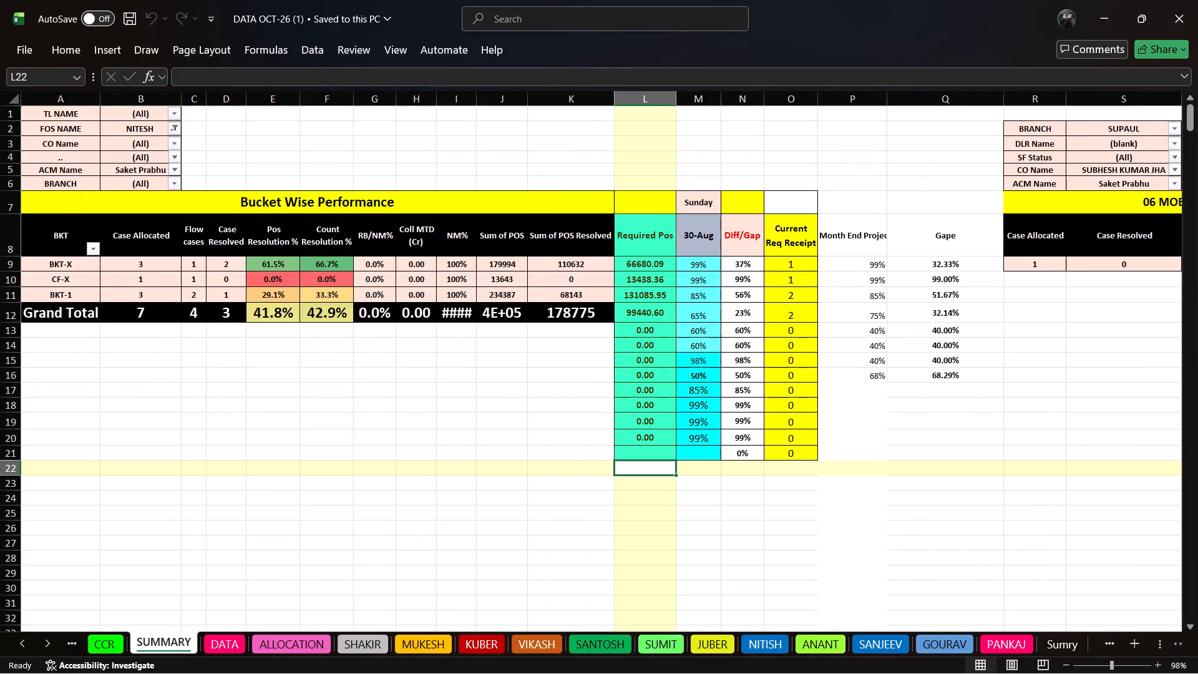
pyautogui.press('Right')
pyautogui.press('Right')
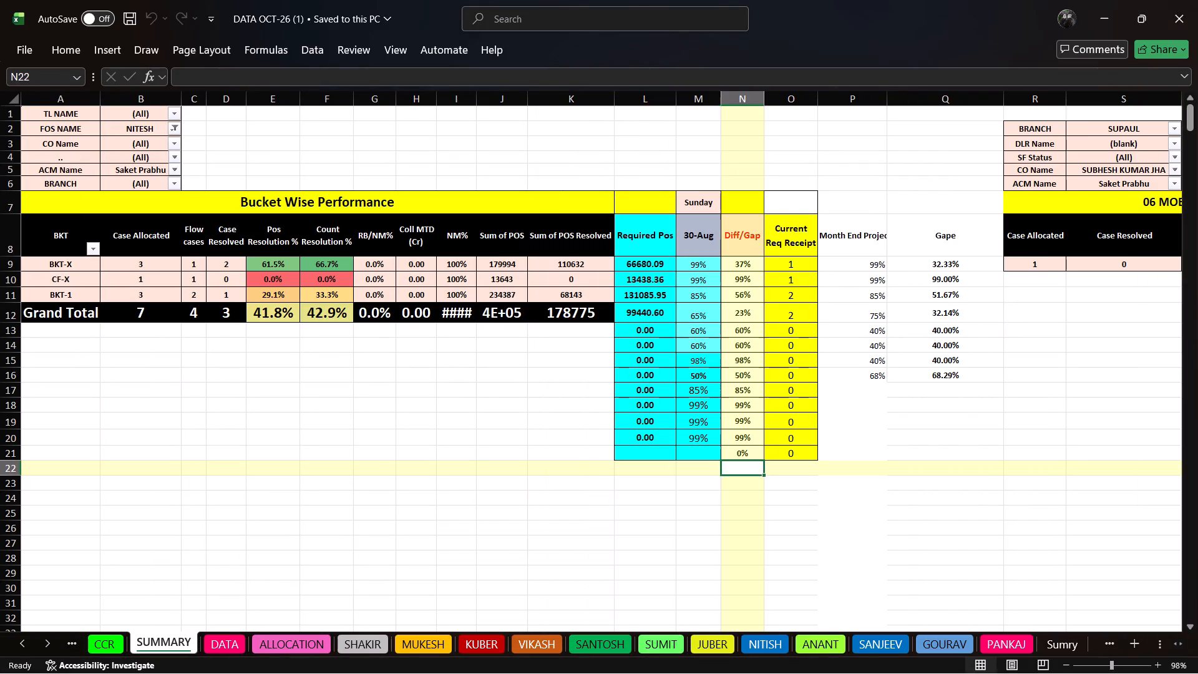
pyautogui.press('Right')
pyautogui.press('Right')
pyautogui.press('Right')
pyautogui.press('Right')
pyautogui.press('Right')
pyautogui.press('Right')
pyautogui.press('Right')
pyautogui.press('Right')
pyautogui.press('Right')
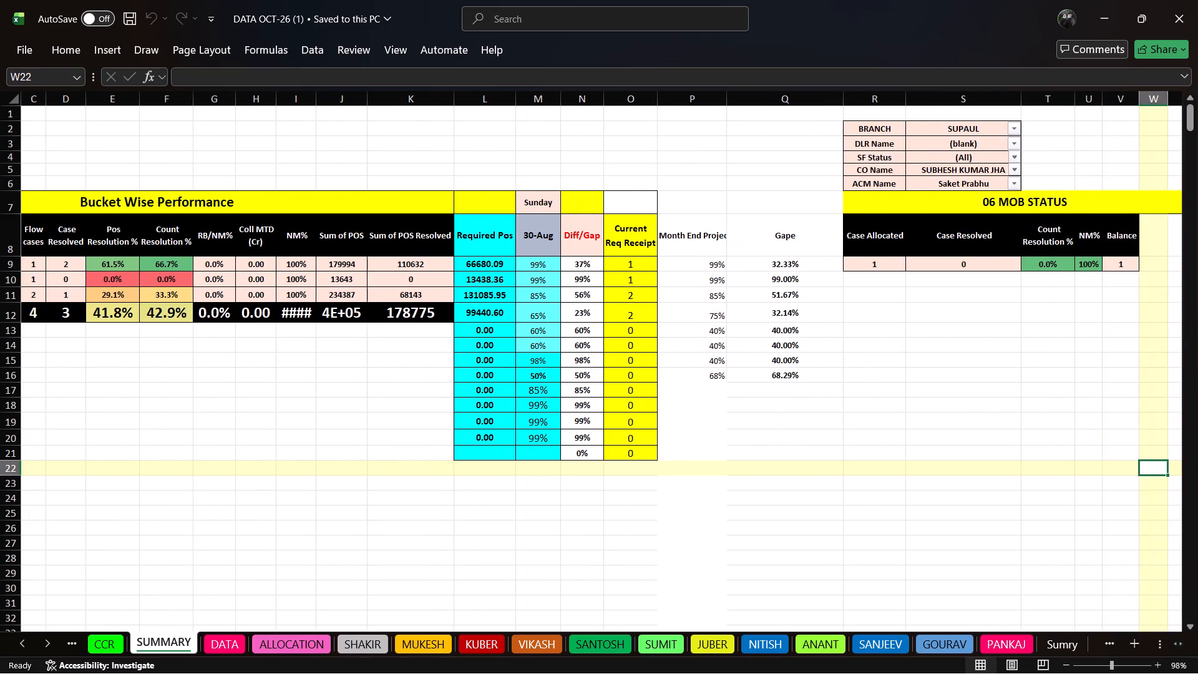
pyautogui.press('Right')
pyautogui.press('Right')
pyautogui.press('Right')
pyautogui.press('Right')
pyautogui.press('Right')
pyautogui.press('Right')
pyautogui.press('Right')
pyautogui.press('Right')
pyautogui.press('Right')
pyautogui.press('Right')
pyautogui.press('Right')
pyautogui.press('Right')
pyautogui.press('Right')
pyautogui.press('Right')
pyautogui.press('Right')
pyautogui.press('Right')
pyautogui.press('Right')
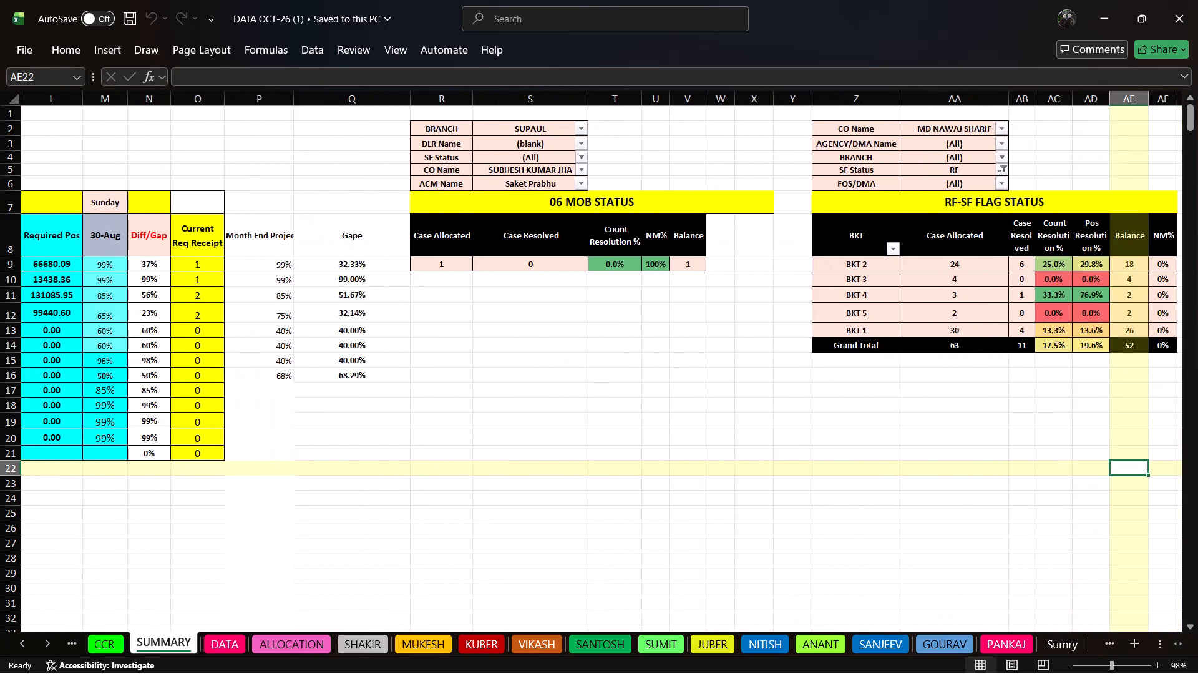
pyautogui.press('Right')
pyautogui.press('Right')
pyautogui.press('Right')
pyautogui.press('Right')
pyautogui.press('Right')
pyautogui.press('Right')
pyautogui.press('Right')
pyautogui.press('Right')
pyautogui.press('Right')
pyautogui.press('Right')
pyautogui.press('Right')
pyautogui.press('Right')
pyautogui.press('Right')
pyautogui.press('Right')
pyautogui.press('Right')
pyautogui.press('Right')
pyautogui.press('Right')
pyautogui.press('Right')
pyautogui.press('Right')
pyautogui.press('Right')
pyautogui.press('Right')
pyautogui.press('Right')
pyautogui.press('Right')
pyautogui.press('Right')
pyautogui.press('Right')
pyautogui.press('Right')
pyautogui.press('Right')
pyautogui.press('Right')
pyautogui.press('Right')
pyautogui.press('Right')
pyautogui.press('Right')
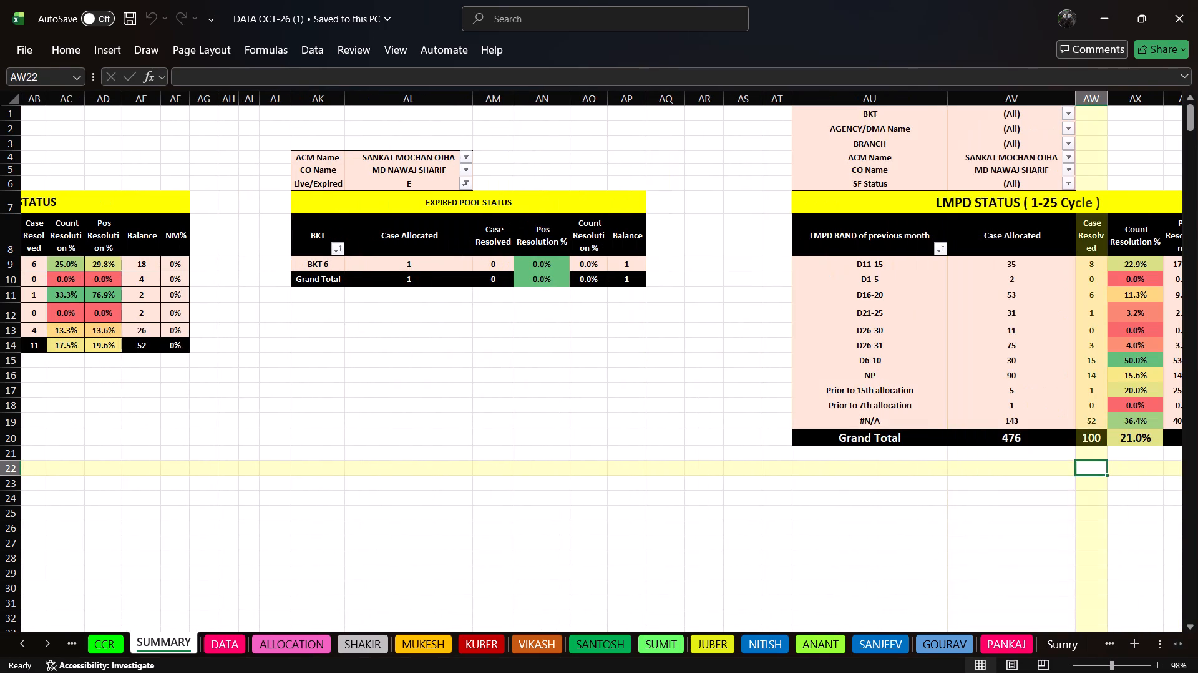
pyautogui.press('Right')
pyautogui.press('Right')
pyautogui.press('Right')
pyautogui.press('Right')
pyautogui.press('Right')
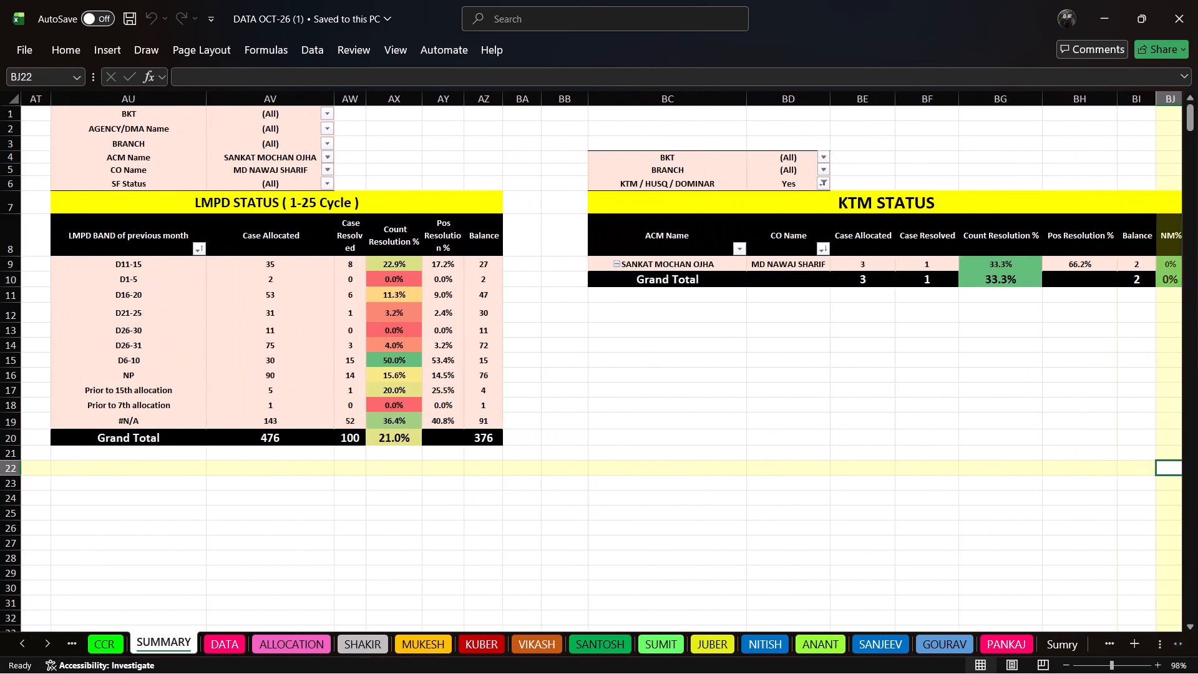
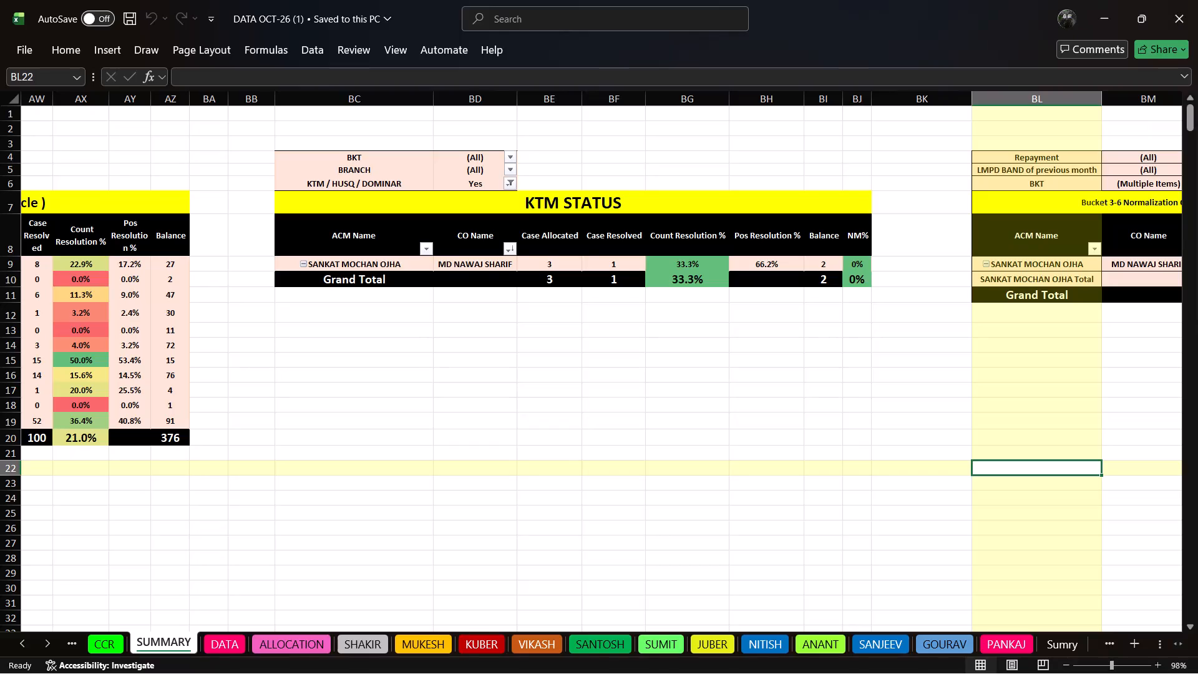
# Go back across the SUMMARY sheet's status tables to the Bucket Wise Performance table in the first columns.
pyautogui.press('Left')
pyautogui.press('Left')
pyautogui.press('Left')
pyautogui.press('Left')
pyautogui.press('Left')
pyautogui.press('Left')
pyautogui.press('Left')
pyautogui.press('Left')
pyautogui.press('Left')
pyautogui.press('Left')
pyautogui.press('Left')
pyautogui.press('Left')
pyautogui.press('Left')
pyautogui.press('Left')
pyautogui.press('Left')
pyautogui.press('Left')
pyautogui.press('Left')
pyautogui.press('Left')
pyautogui.press('Left')
pyautogui.press('Left')
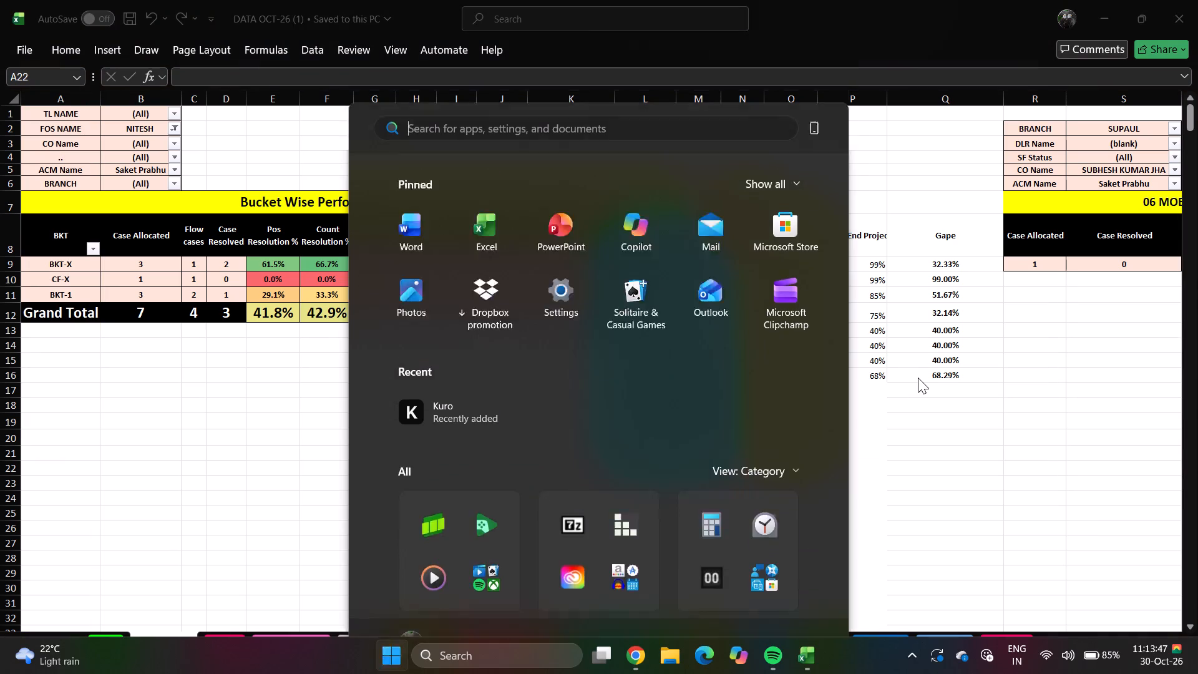
pyautogui.click(336, 491)
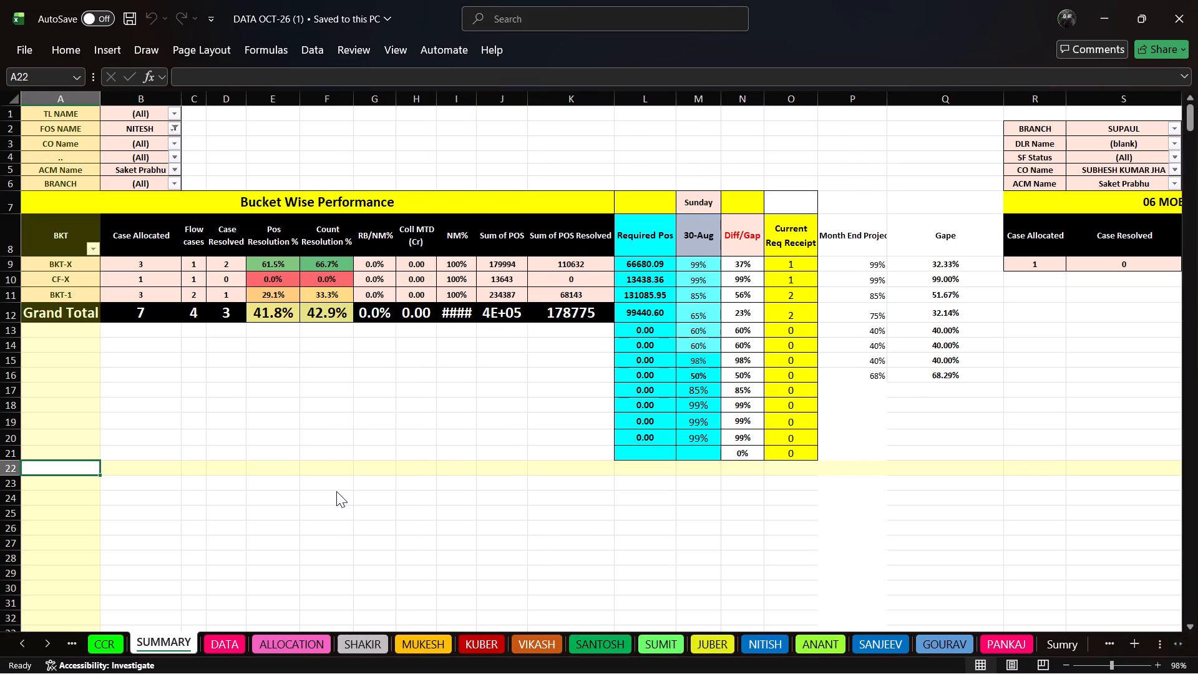
# Open the recent workbook BKT DATA PRINTABLE OCT26 1234 from Downloads.
pyautogui.hotkey('ctrl', 'o')
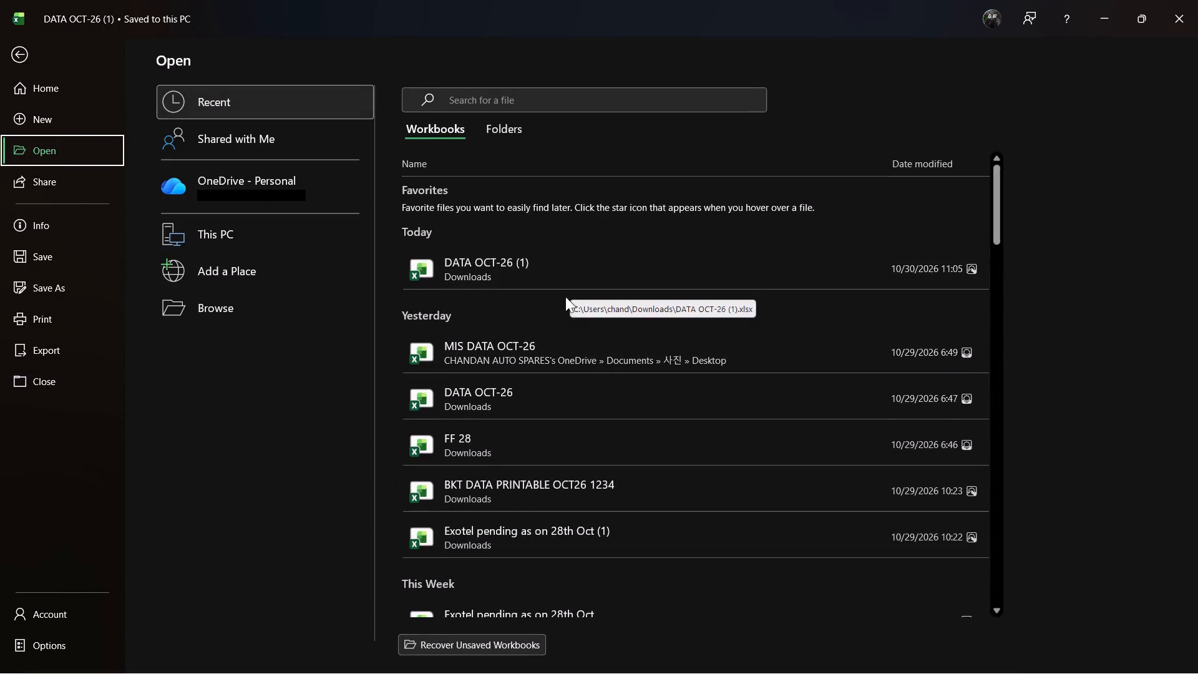
pyautogui.click(573, 484)
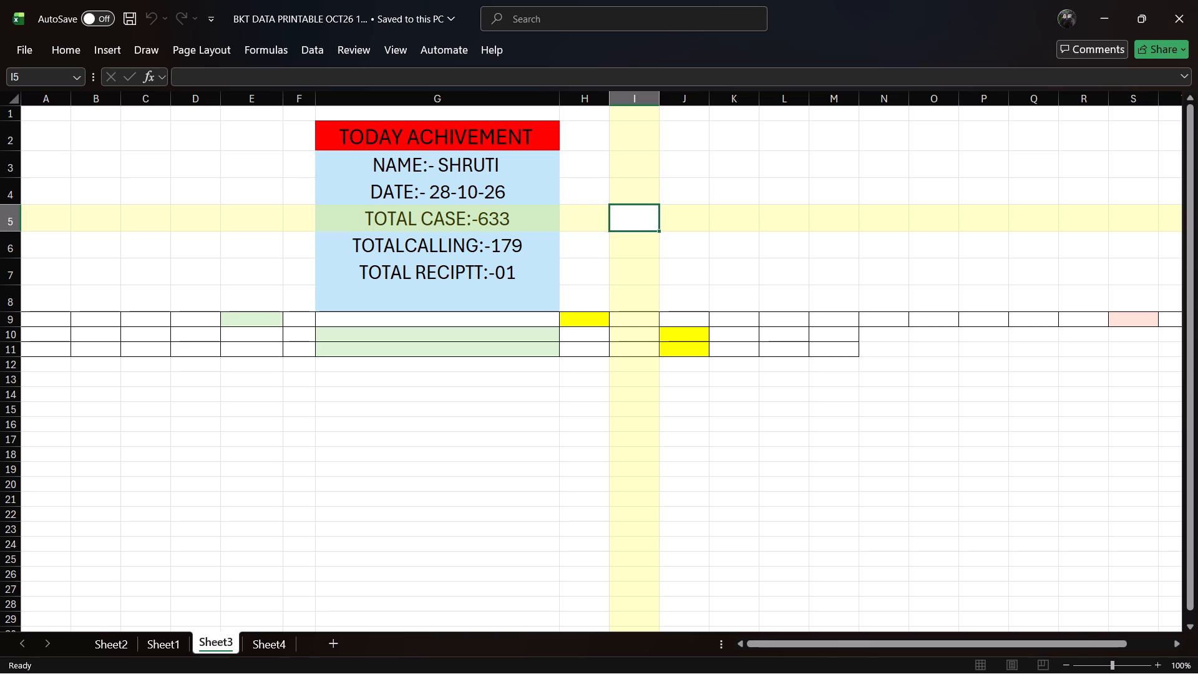
# Examine the customer loan records on Sheet1 along row 131, going back from the AMT column through STATUS towards LAN NO.
pyautogui.click(172, 637)
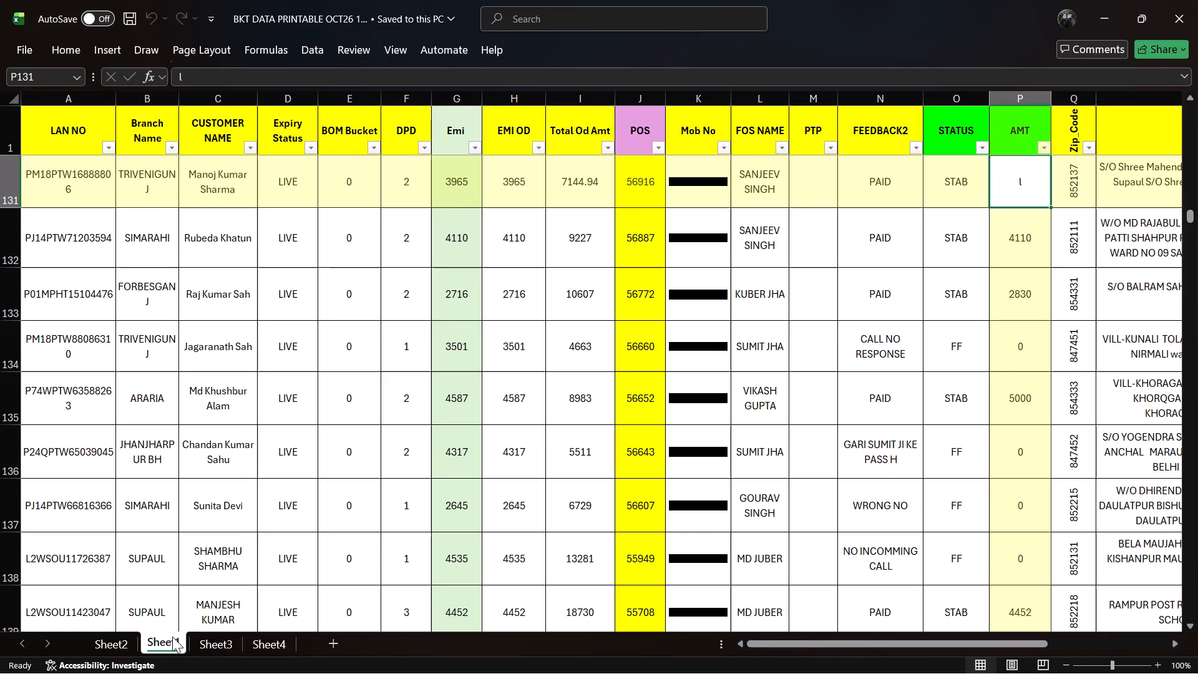
pyautogui.press('Left')
pyautogui.press('Left')
pyautogui.press('Left')
pyautogui.press('Left')
pyautogui.press('Left')
pyautogui.press('Left')
pyautogui.press('Left')
pyautogui.press('Left')
pyautogui.press('Left')
pyautogui.press('Left')
pyautogui.press('Left')
pyautogui.press('Left')
pyautogui.press('Left')
pyautogui.press('Left')
pyautogui.press('Left')
pyautogui.press('Left')
pyautogui.press('Left')
pyautogui.press('Left')
pyautogui.press('Left')
pyautogui.press('Left')
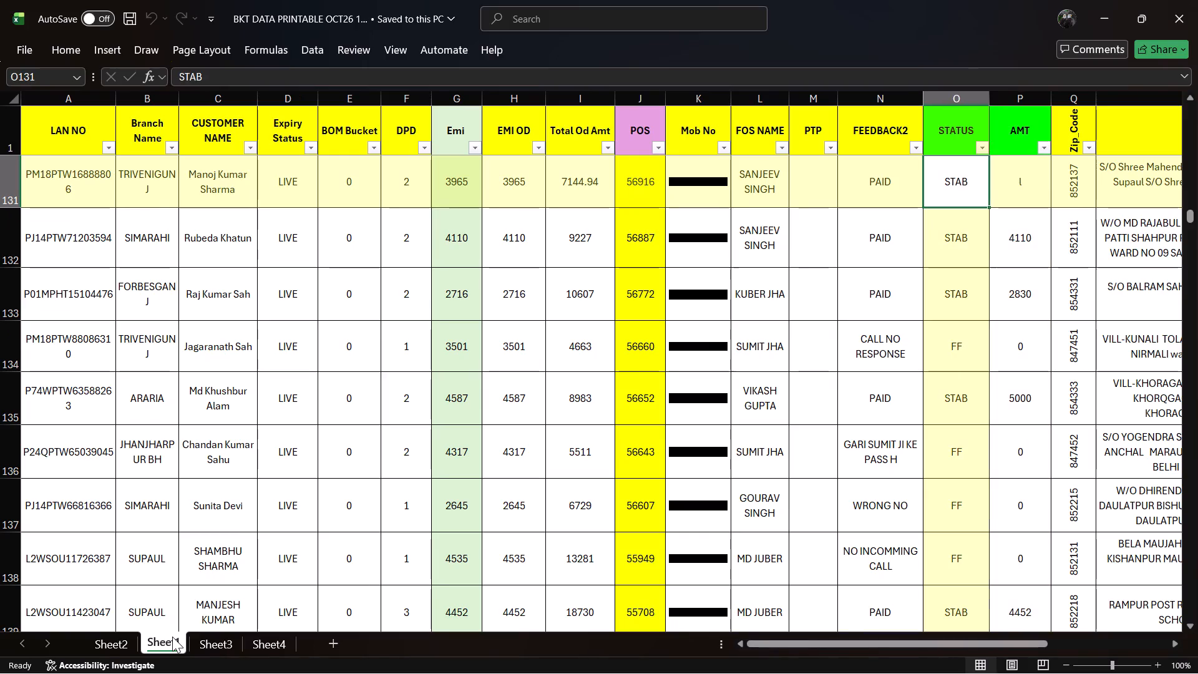
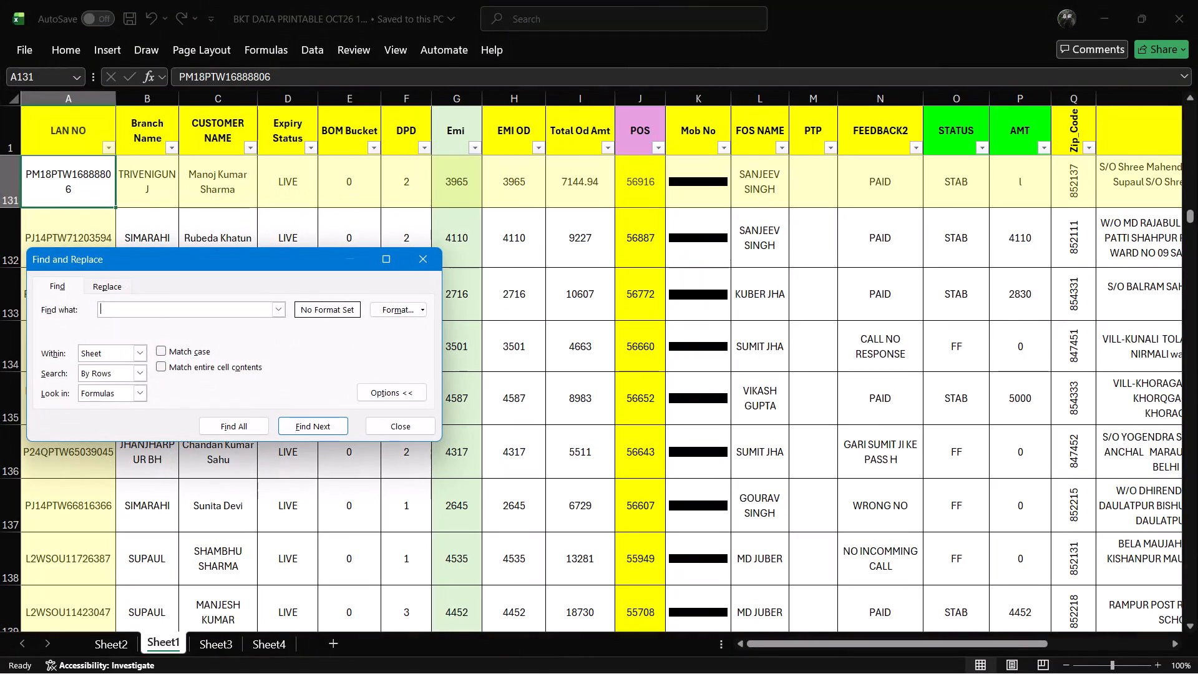
# Search Sheet1 for all cells containing "upendra", then close the search.
pyautogui.write('upendra')
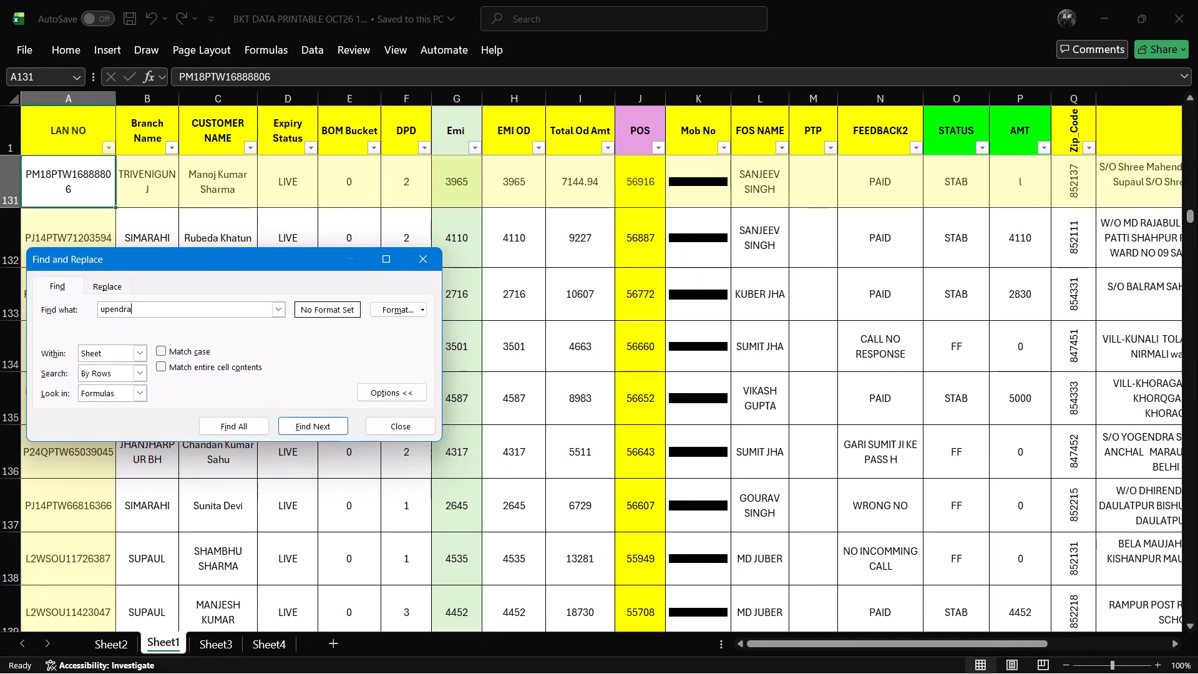
pyautogui.click(232, 428)
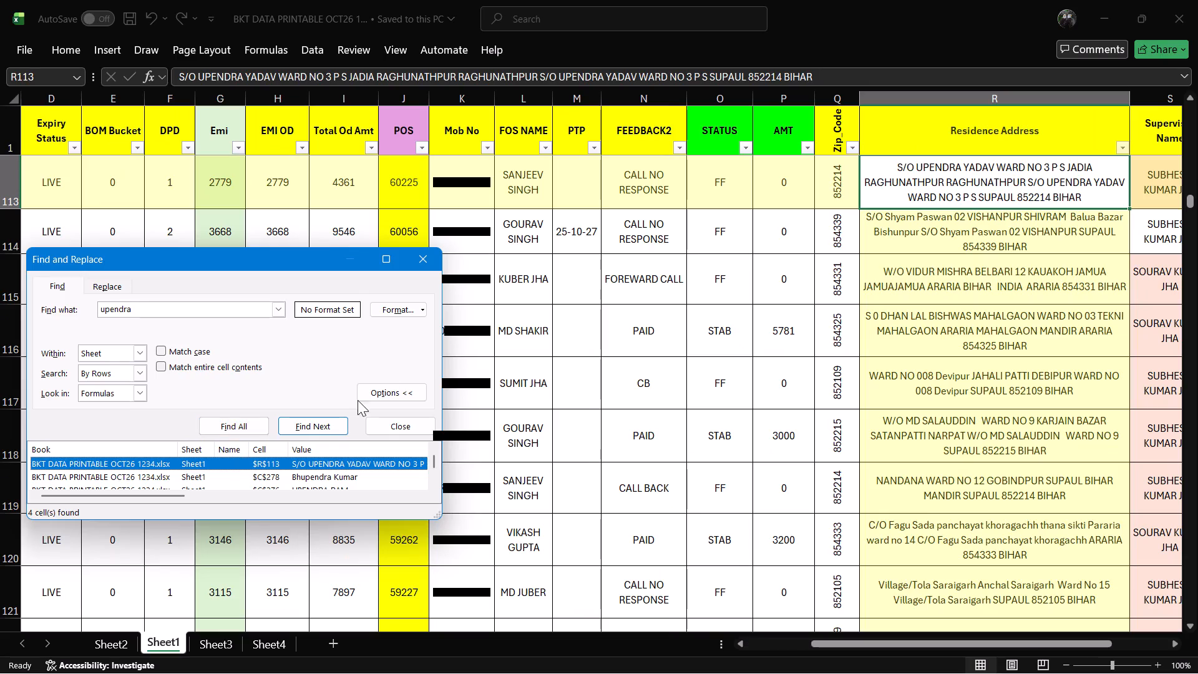
pyautogui.click(418, 257)
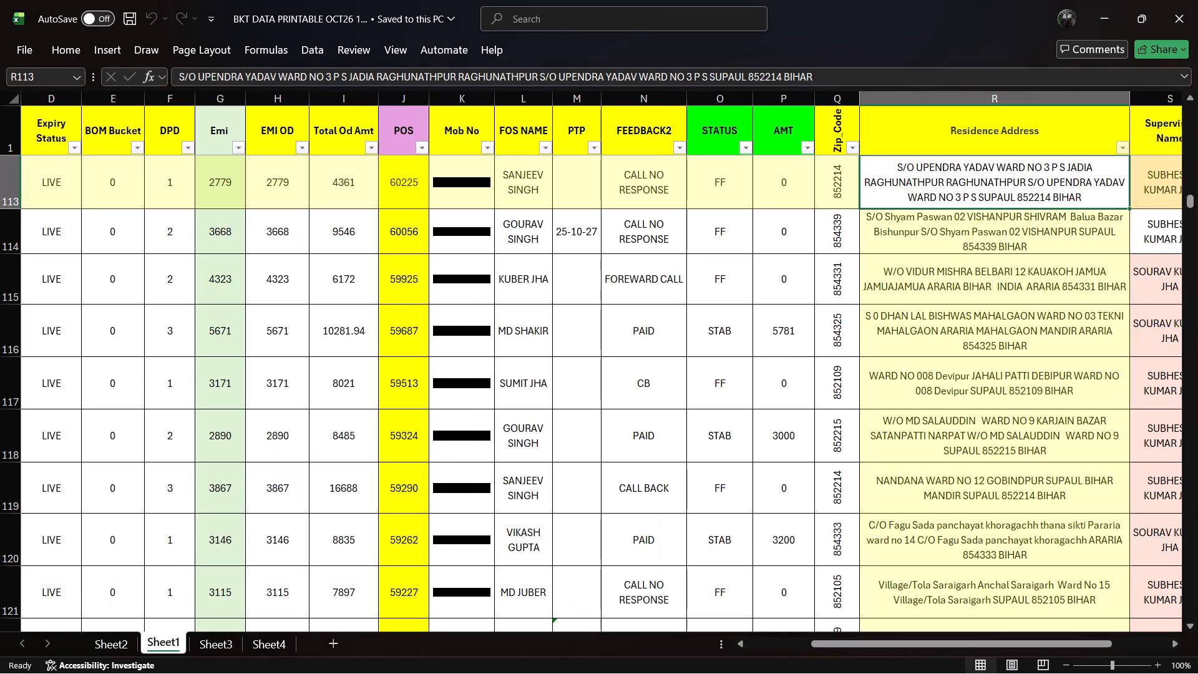
# Examine the matching customer's loan record along row 113, going back from Residence Address through STATUS and POS towards LAN NO.
pyautogui.press('Left')
pyautogui.press('Left')
pyautogui.press('Left')
pyautogui.press('Left')
pyautogui.press('Left')
pyautogui.press('Left')
pyautogui.press('Left')
pyautogui.press('Left')
pyautogui.press('Left')
pyautogui.press('Left')
pyautogui.press('Left')
pyautogui.press('Left')
pyautogui.press('Left')
pyautogui.press('Left')
pyautogui.press('Left')
pyautogui.press('Left')
pyautogui.press('Left')
pyautogui.press('Left')
pyautogui.press('Left')
pyautogui.press('Left')
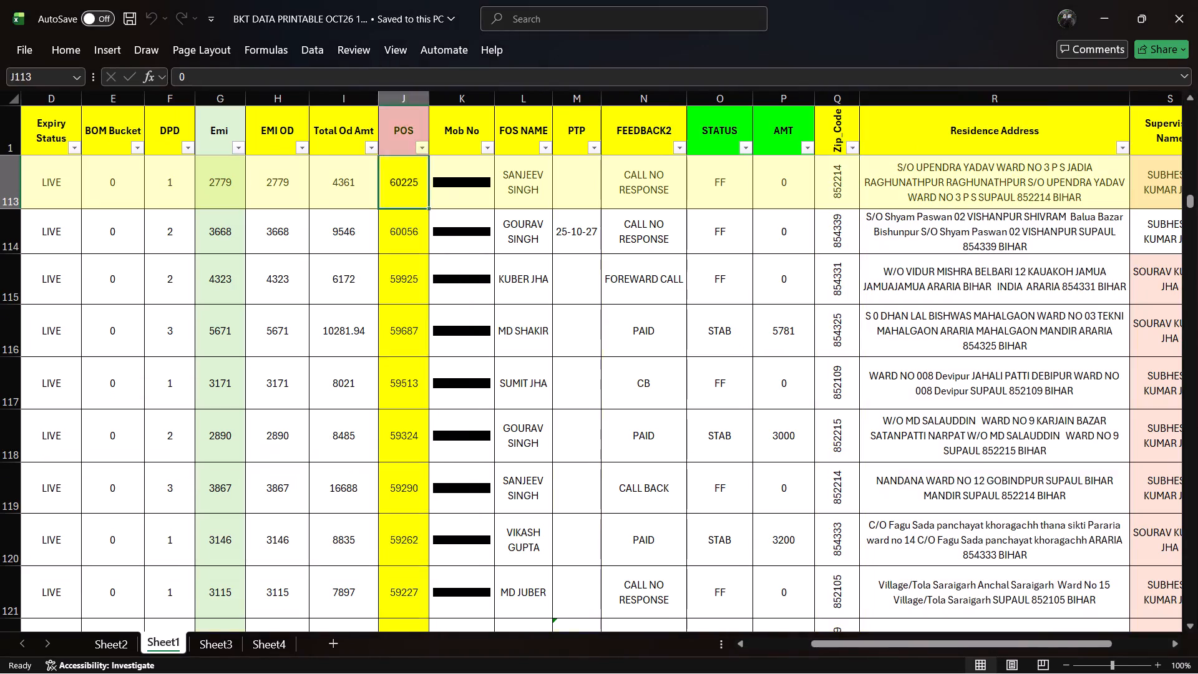
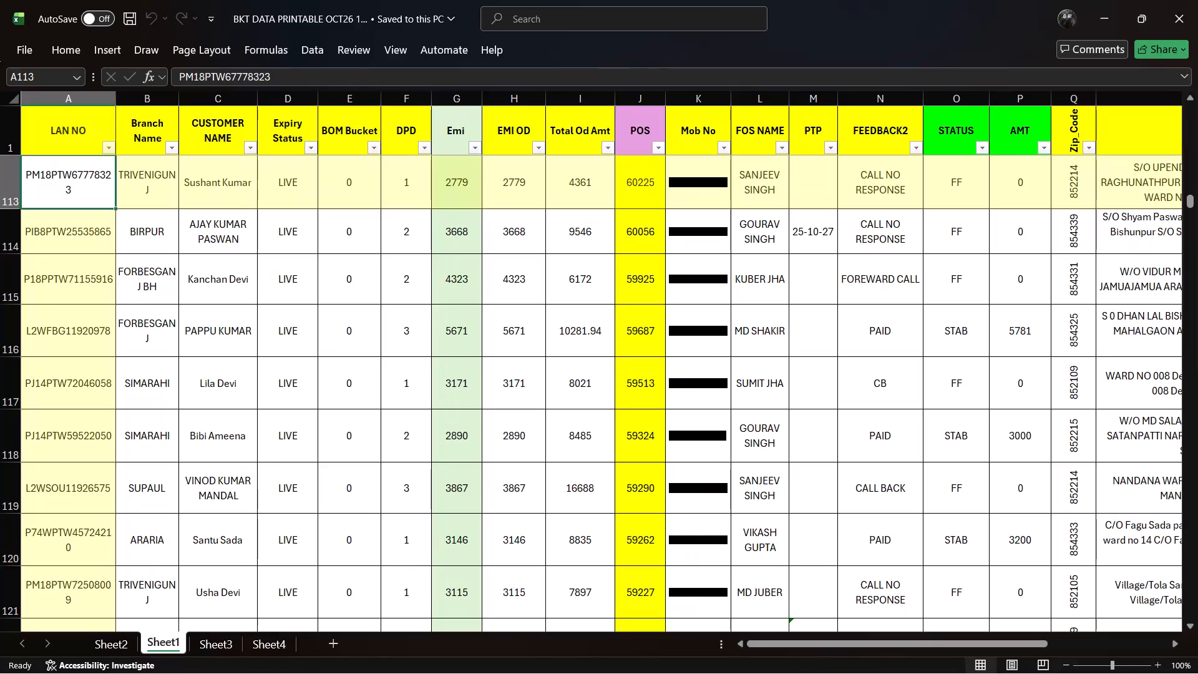
# Filter the CUSTOMER NAME column by "upendra", leaving out the Bhupendra match.
pyautogui.click(251, 145)
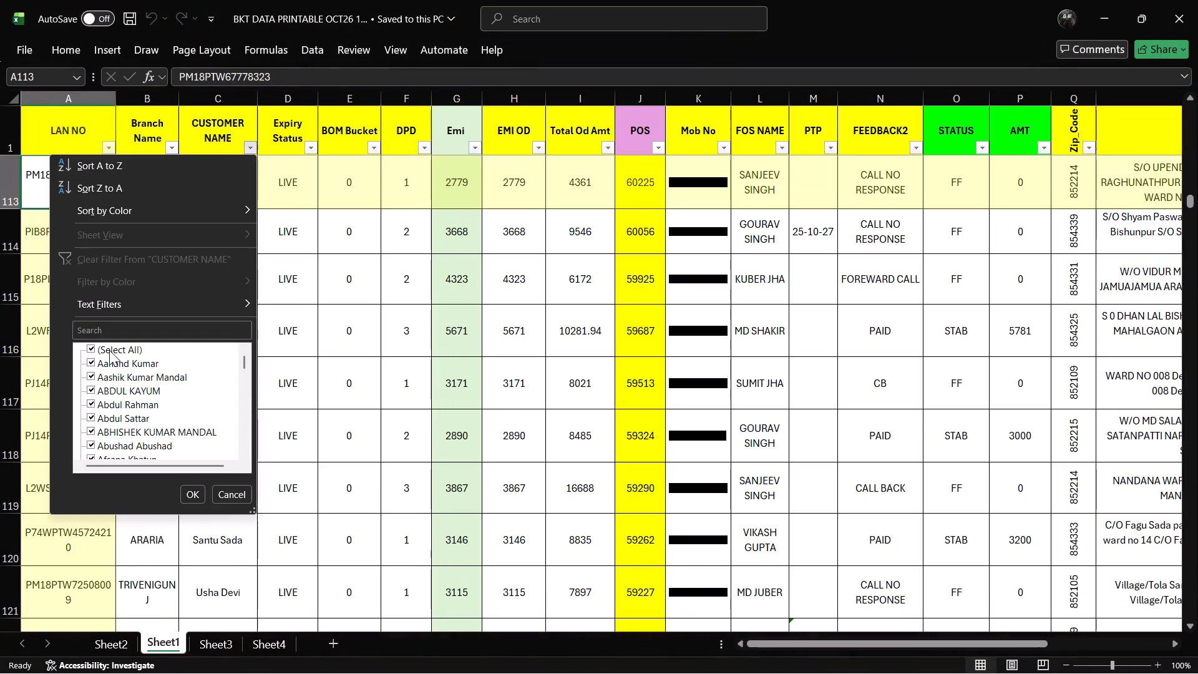
pyautogui.click(107, 354)
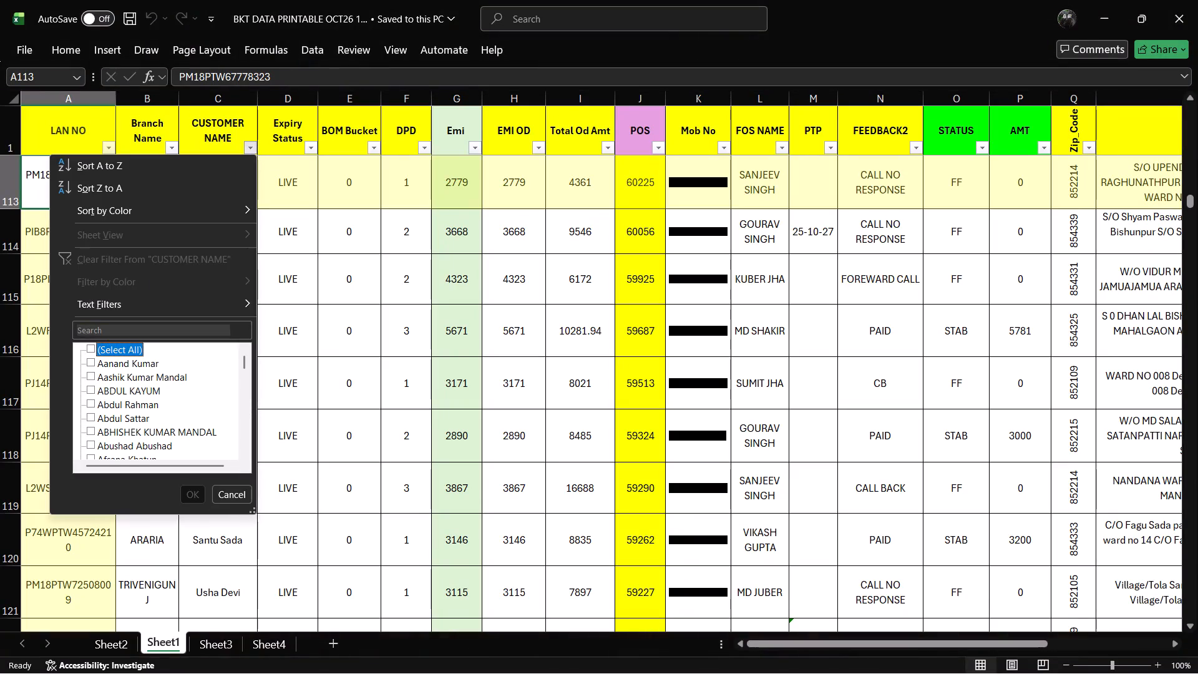
pyautogui.click(105, 328)
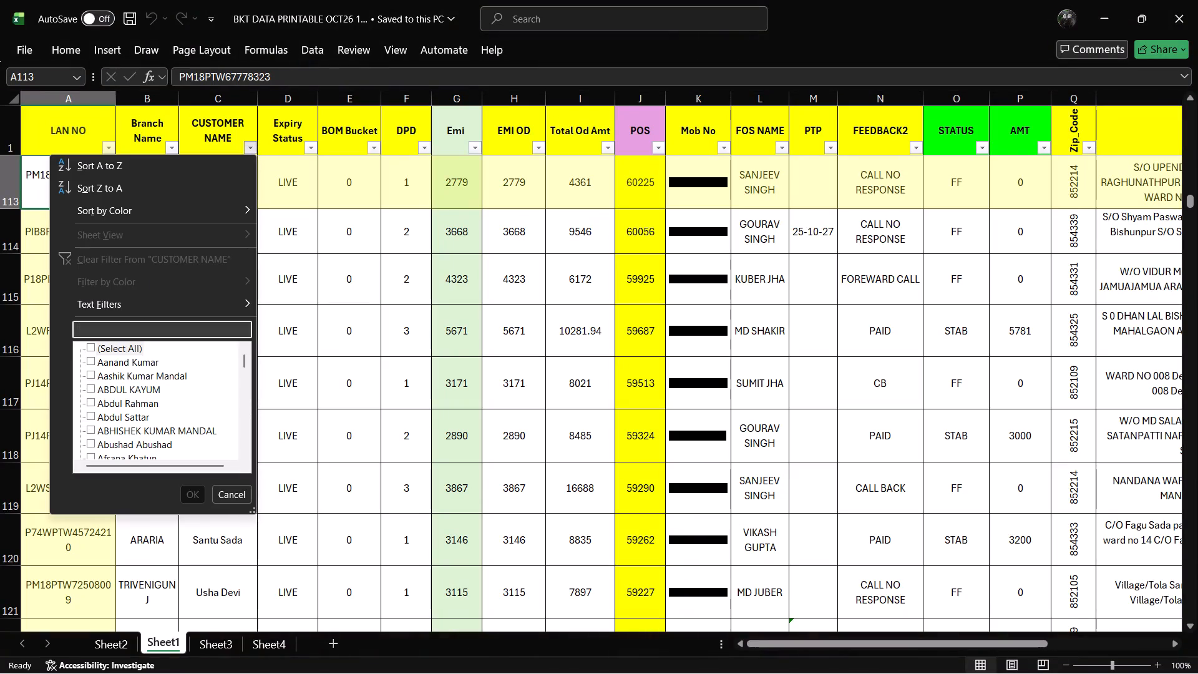
pyautogui.write('upendra')
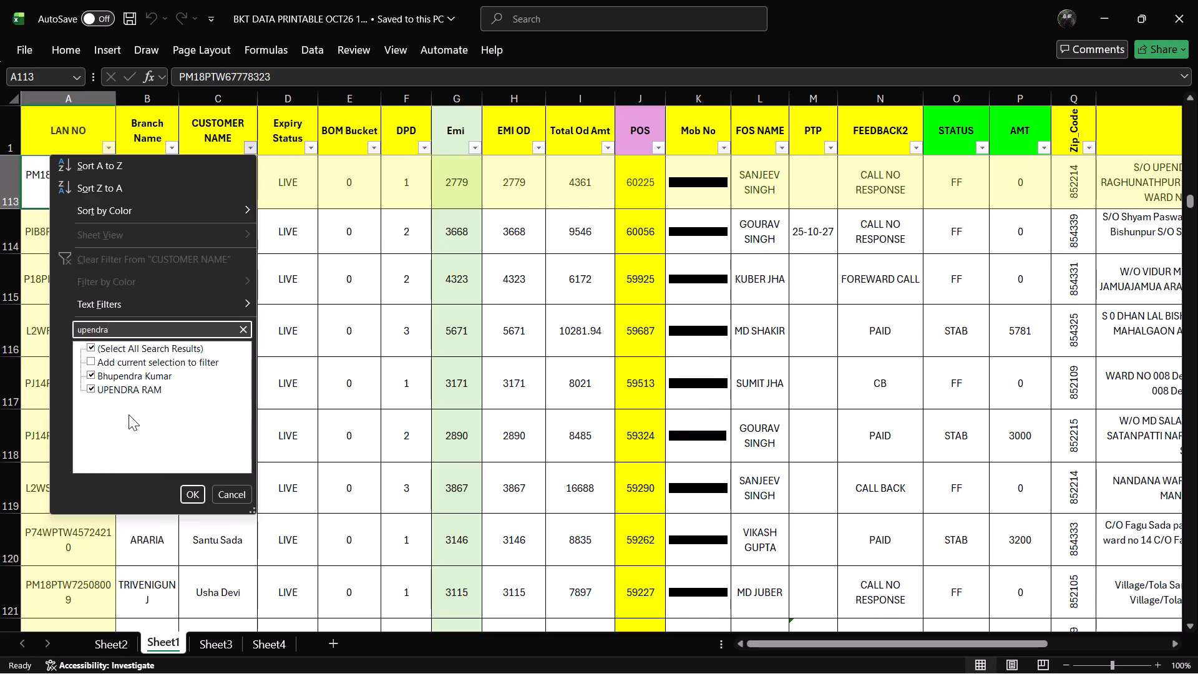
pyautogui.click(152, 381)
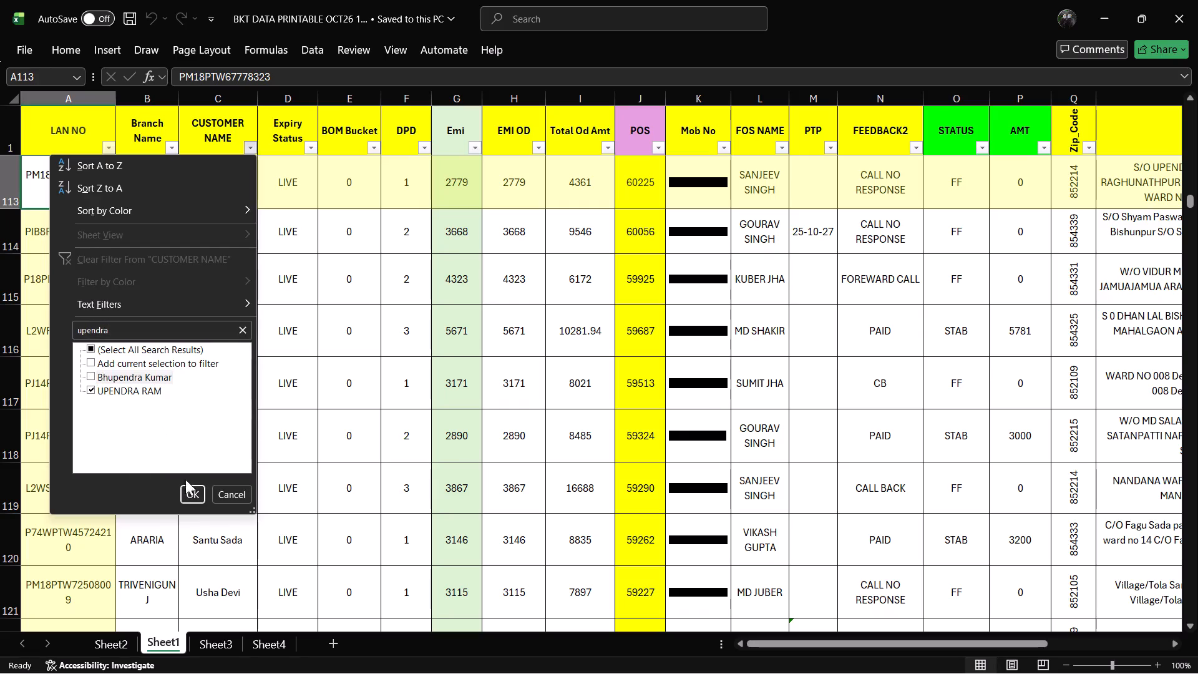
pyautogui.click(188, 494)
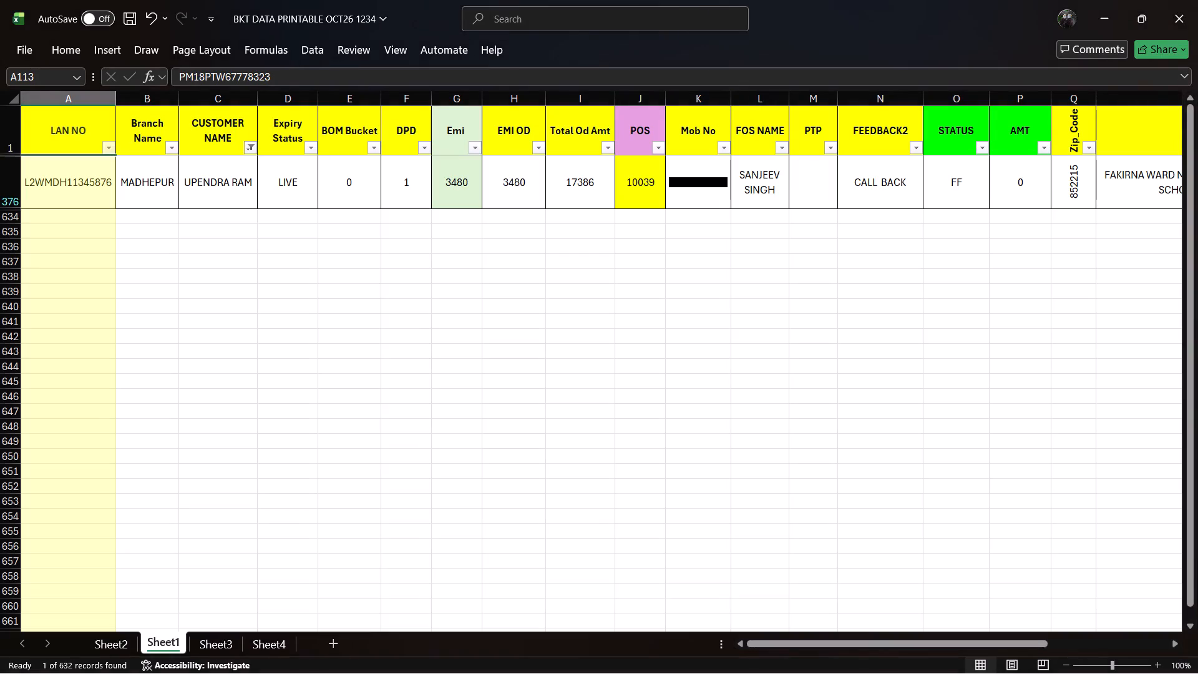
# Examine the filtered customer's loan record along row 376, from LAN NO through to Asset Description.
pyautogui.click(14, 197)
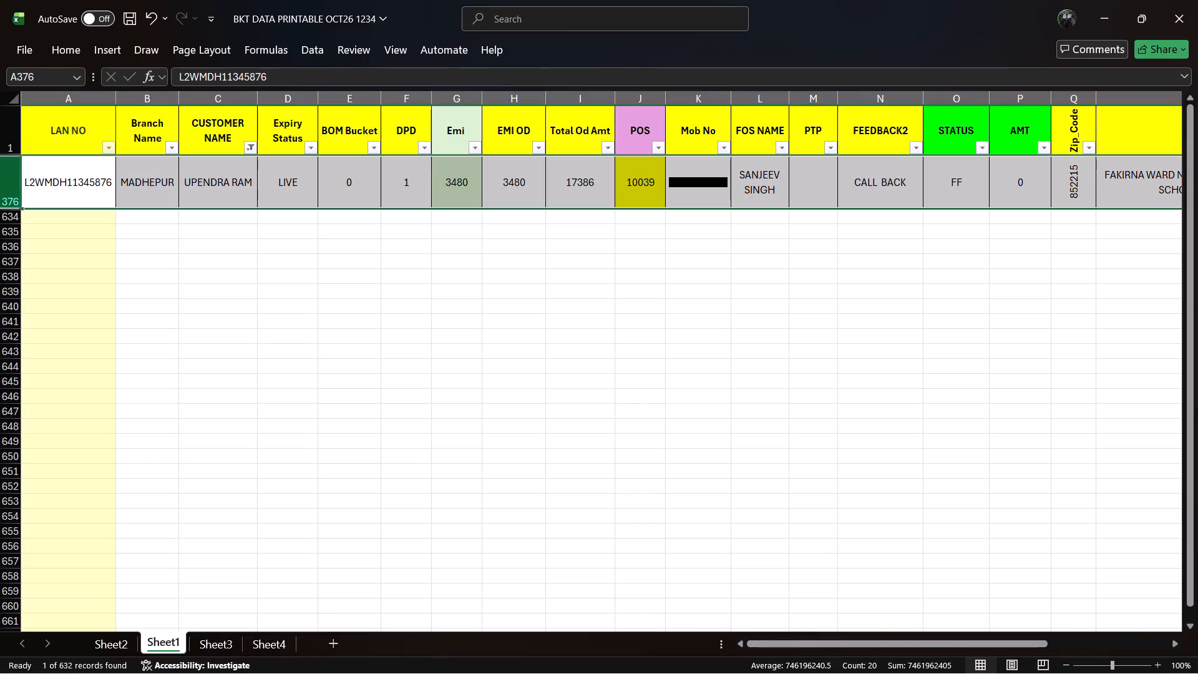
pyautogui.press('Right')
pyautogui.press('Right')
pyautogui.press('Right')
pyautogui.press('Right')
pyautogui.press('Right')
pyautogui.press('Right')
pyautogui.press('Right')
pyautogui.press('Right')
pyautogui.press('Right')
pyautogui.press('Right')
pyautogui.press('Right')
pyautogui.press('Right')
pyautogui.press('Right')
pyautogui.press('Right')
pyautogui.press('Right')
pyautogui.press('Right')
pyautogui.press('Right')
pyautogui.press('Right')
pyautogui.press('Right')
pyautogui.press('Right')
# Replace the FEEDBACK2 entry in row 376 with PAID.
pyautogui.press('Left')
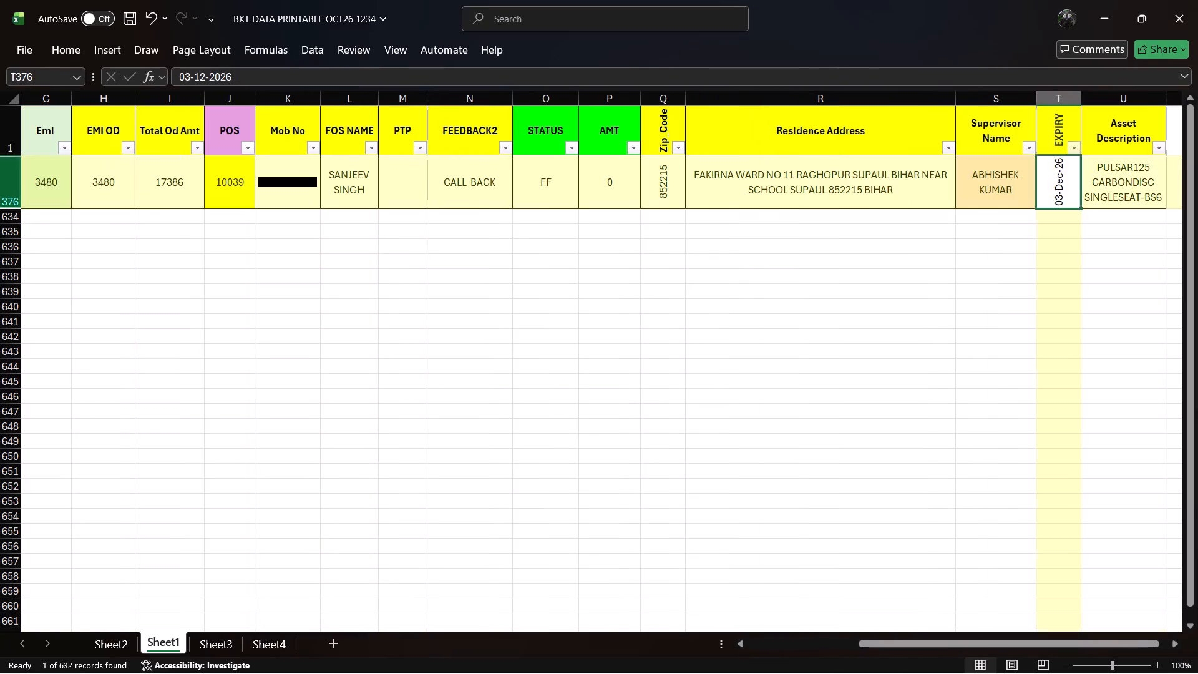
pyautogui.press('Left')
pyautogui.press('Left')
pyautogui.press('Left')
pyautogui.press('Left')
pyautogui.press('Left')
pyautogui.press('Left')
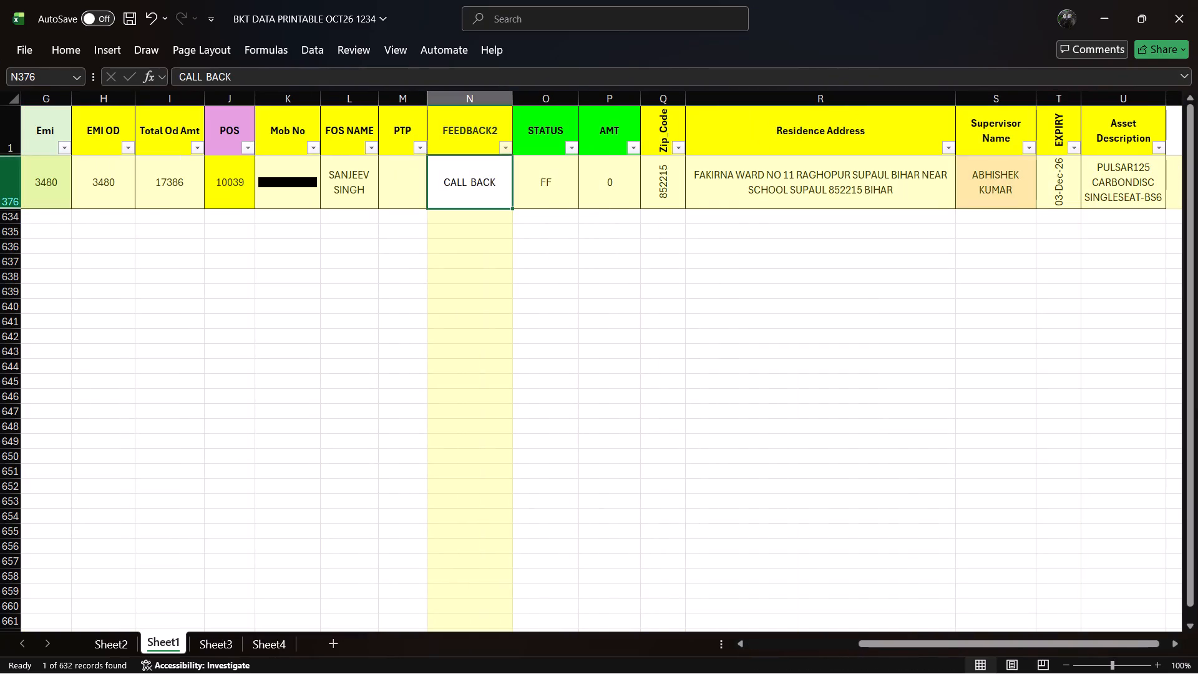
pyautogui.press('BackSpace')
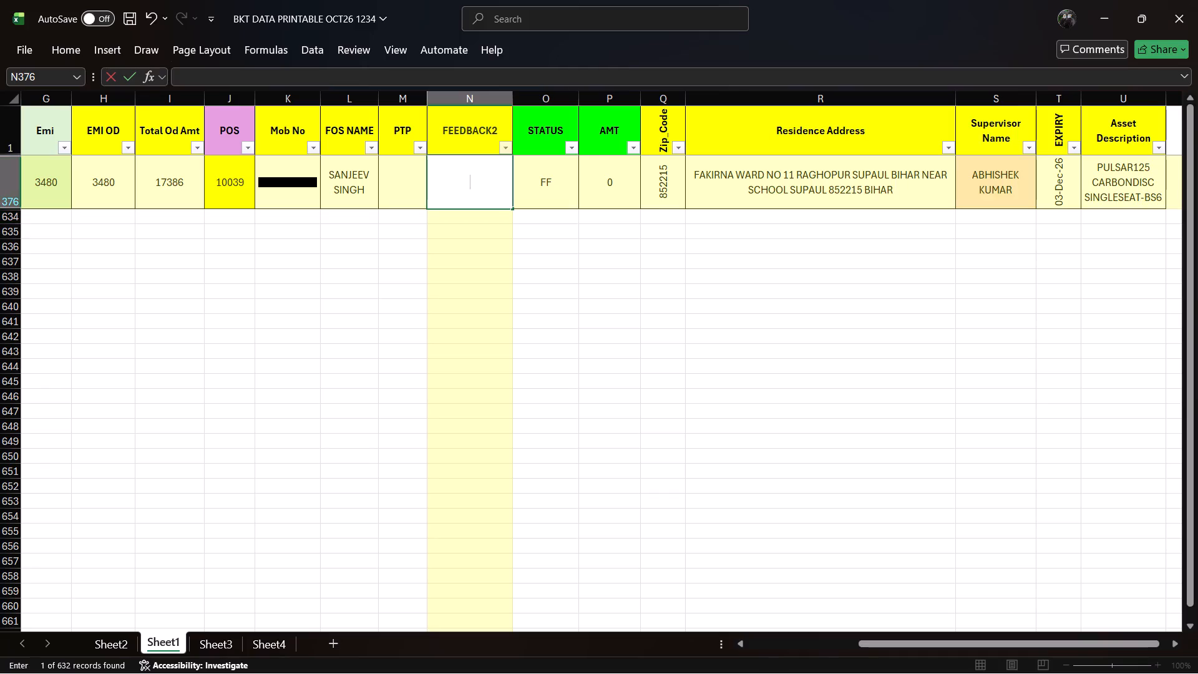
pyautogui.click(445, 195)
pyautogui.press('p')
pyautogui.write('ai')
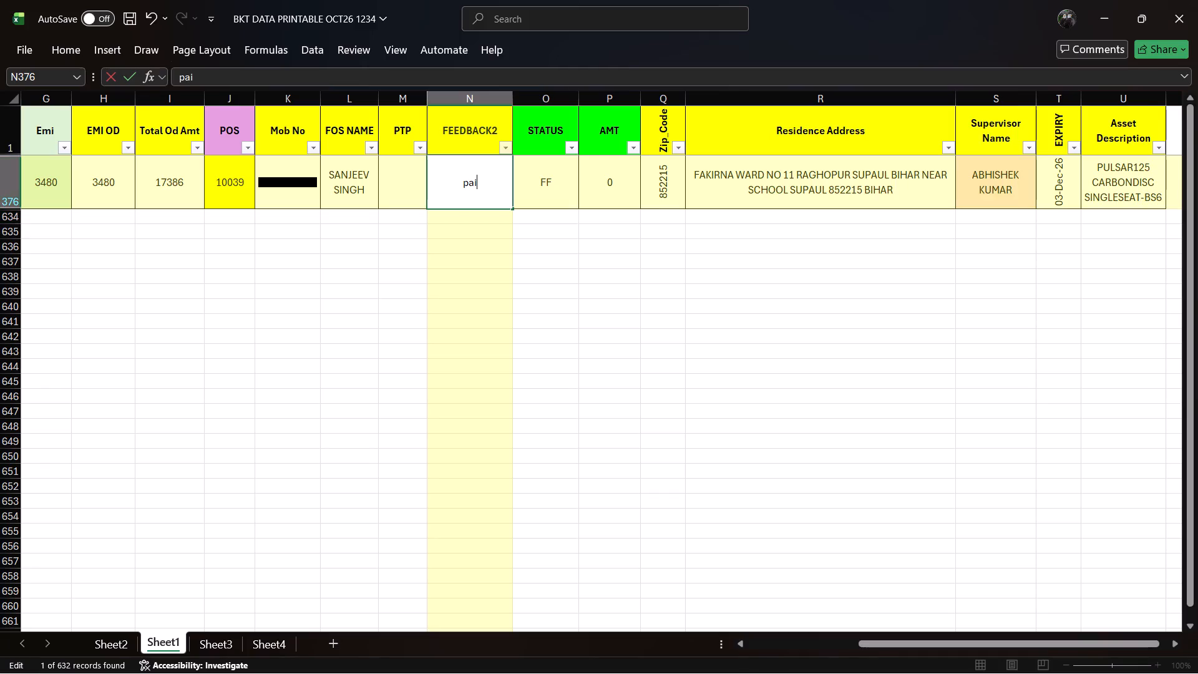
pyautogui.press('BackSpace')
pyautogui.press('BackSpace')
pyautogui.press('BackSpace')
pyautogui.press('BackSpace')
pyautogui.write('PAID')
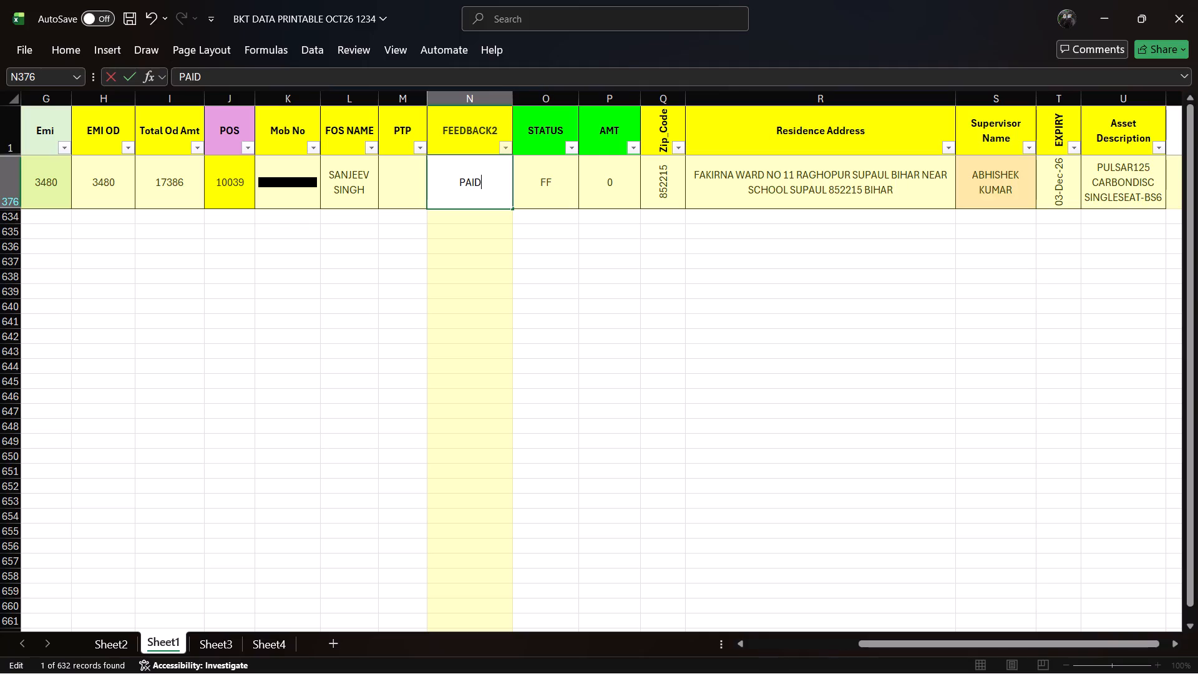
pyautogui.press('Right')
pyautogui.press('Right')
# Set the STATUS of the record in row 376 to STAB.
pyautogui.click(554, 185)
pyautogui.press('s')
pyautogui.press('Left')
# Copy row 376's Emi amount of 3480 into its AMT cell and save the workbook.
pyautogui.press('Left')
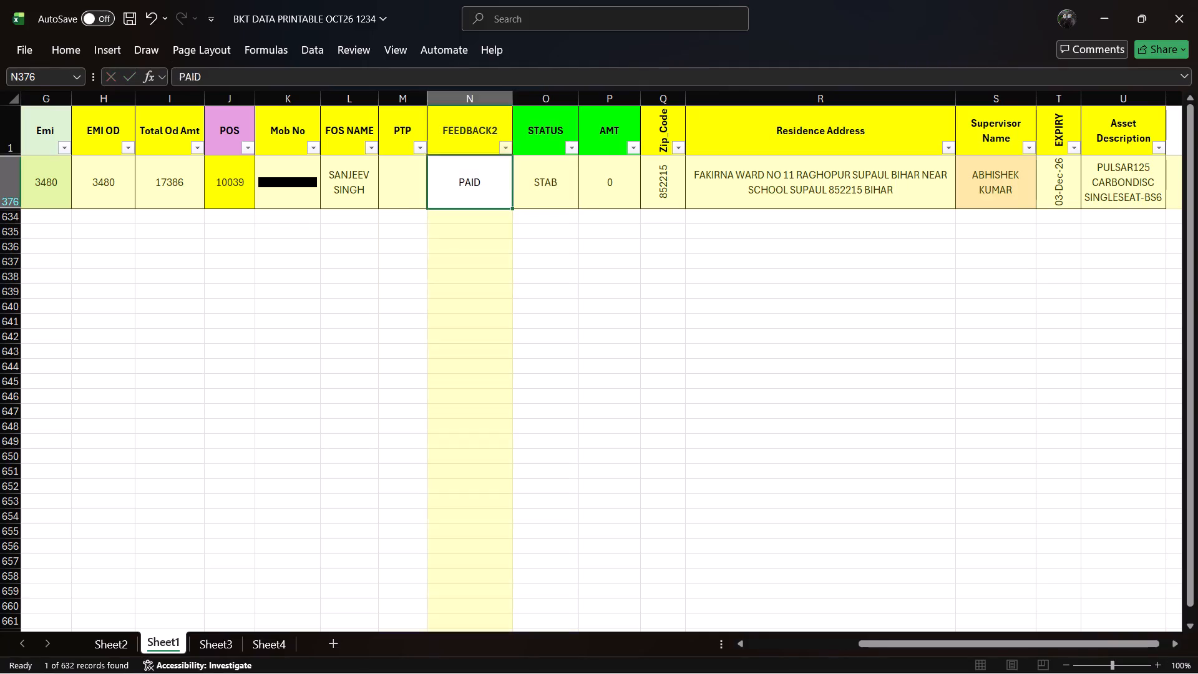
pyautogui.press('Left')
pyautogui.press('Left')
pyautogui.press('Left')
pyautogui.press('Left')
pyautogui.press('Left')
pyautogui.press('Left')
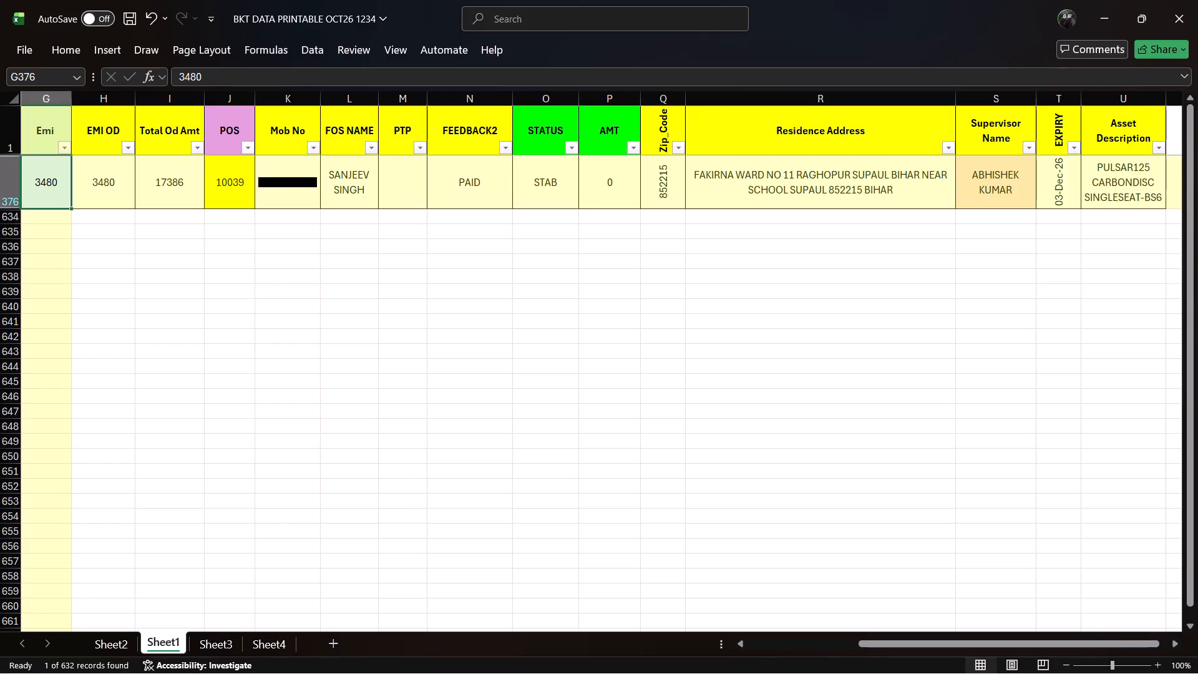
pyautogui.hotkey('ctrl', 'c')
pyautogui.press('Right')
pyautogui.press('Right')
pyautogui.press('Right')
pyautogui.press('Right')
pyautogui.press('Right')
pyautogui.press('Right')
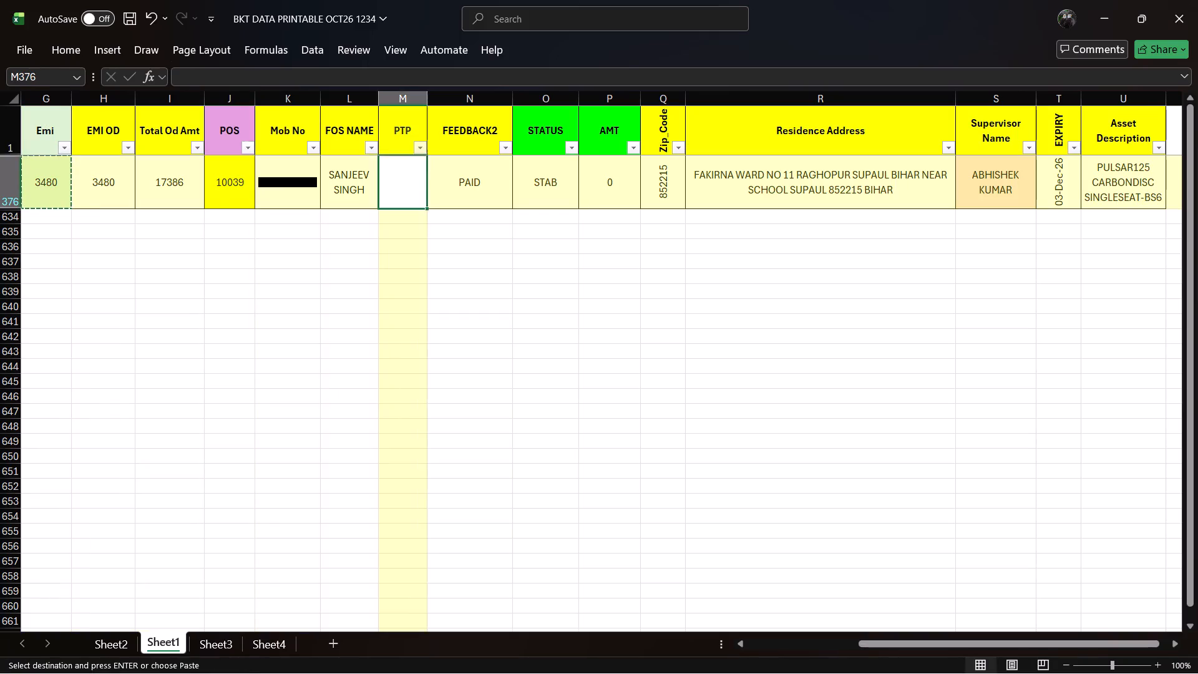
pyautogui.press('Right')
pyautogui.press('Right')
pyautogui.press('Right')
pyautogui.hotkey('ctrl', 'v')
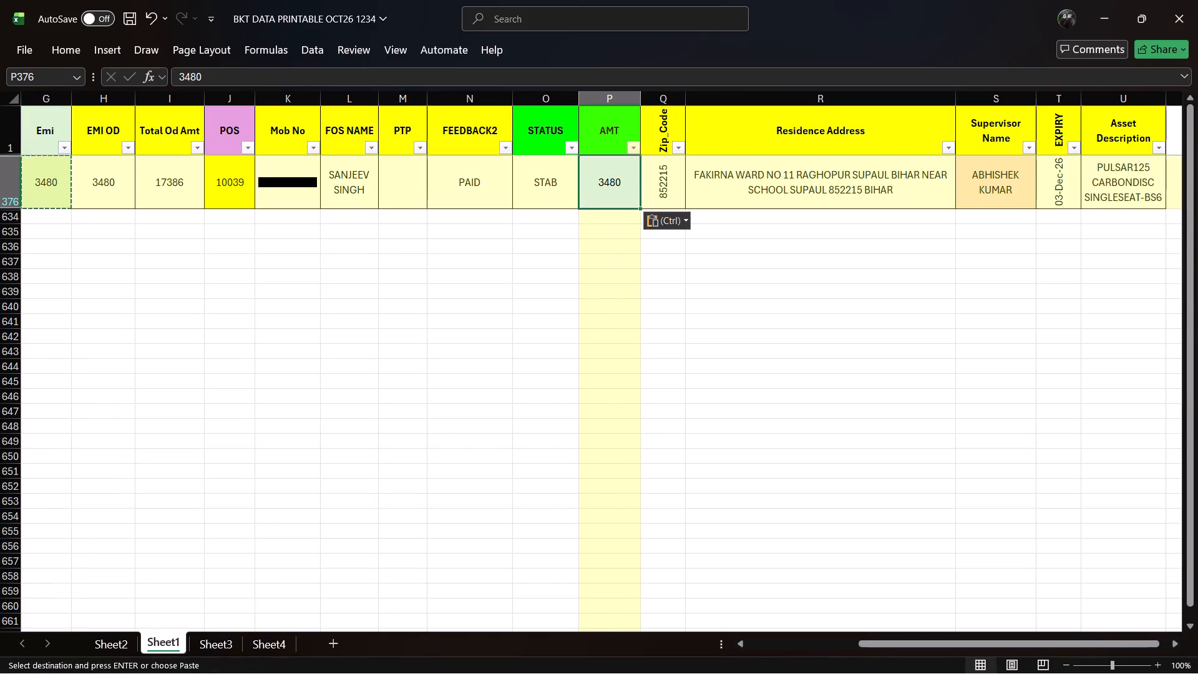
pyautogui.hotkey('ctrl', 's')
pyautogui.hotkey('ctrl', 's')
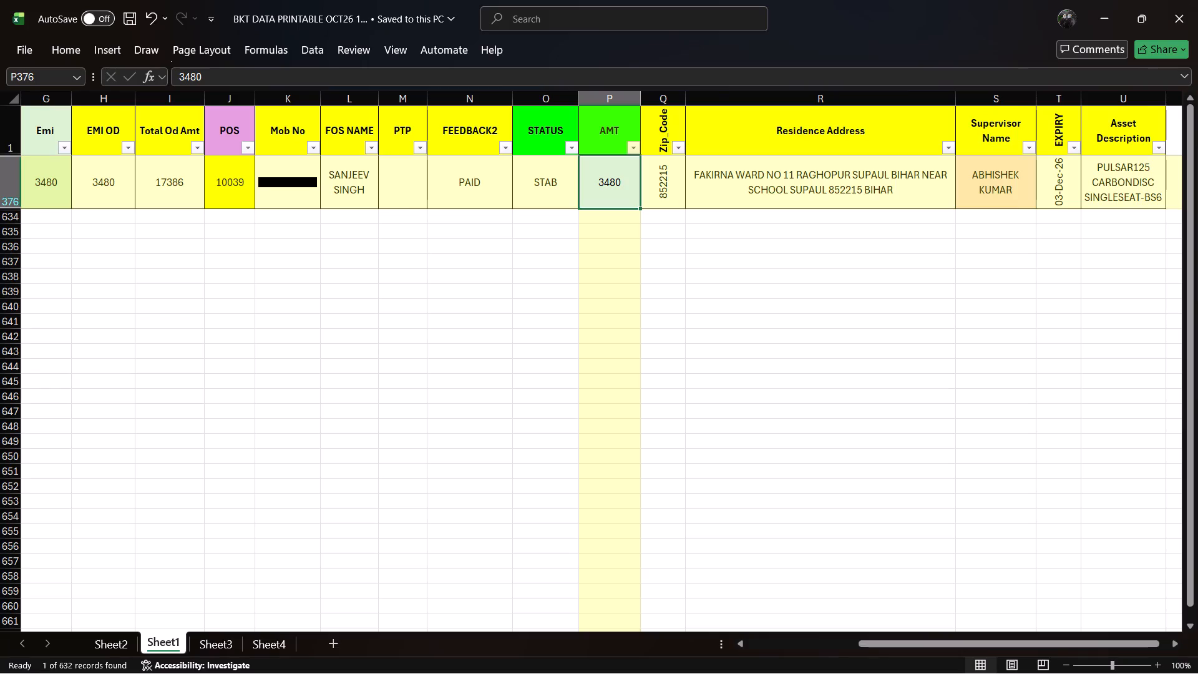
# Search the CUSTOMER NAME filter for "MANTU" and show only the matching records.
pyautogui.press('Left')
pyautogui.press('Left')
pyautogui.press('Left')
pyautogui.press('Left')
pyautogui.press('Left')
pyautogui.press('Left')
pyautogui.press('Left')
pyautogui.press('Left')
pyautogui.press('Left')
pyautogui.press('Left')
pyautogui.press('Left')
pyautogui.press('Left')
pyautogui.press('Left')
pyautogui.press('Left')
pyautogui.press('Left')
pyautogui.press('Left')
pyautogui.press('Left')
pyautogui.press('Left')
pyautogui.press('Left')
pyautogui.press('Left')
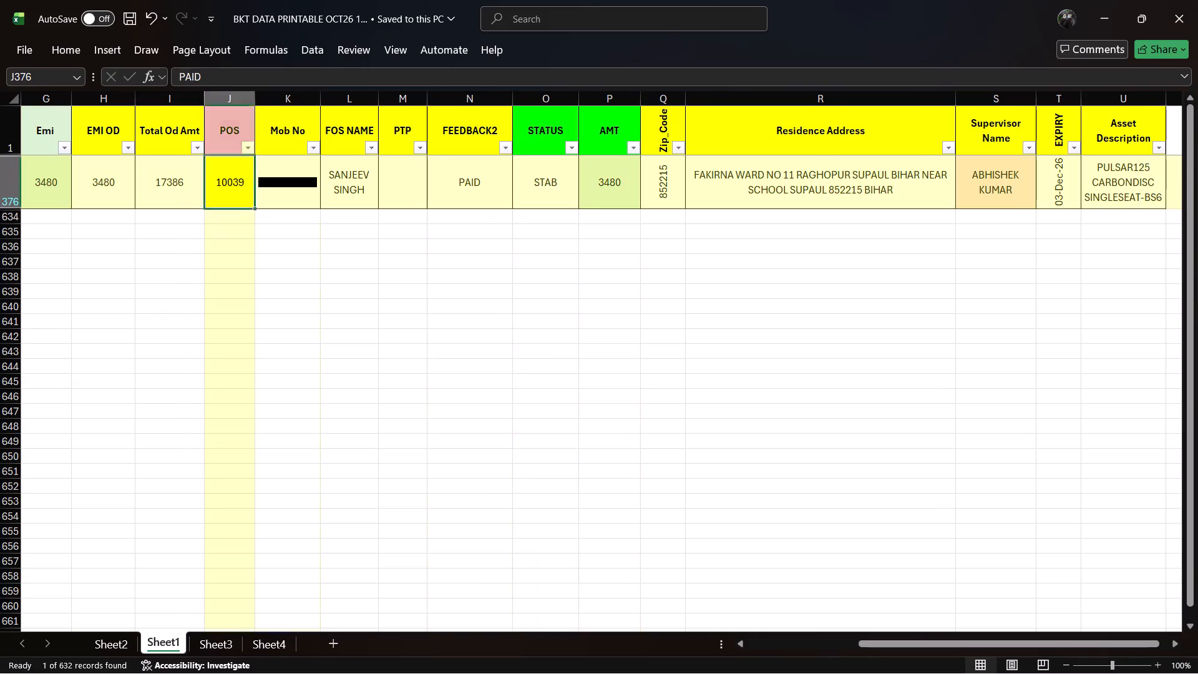
pyautogui.press('Left')
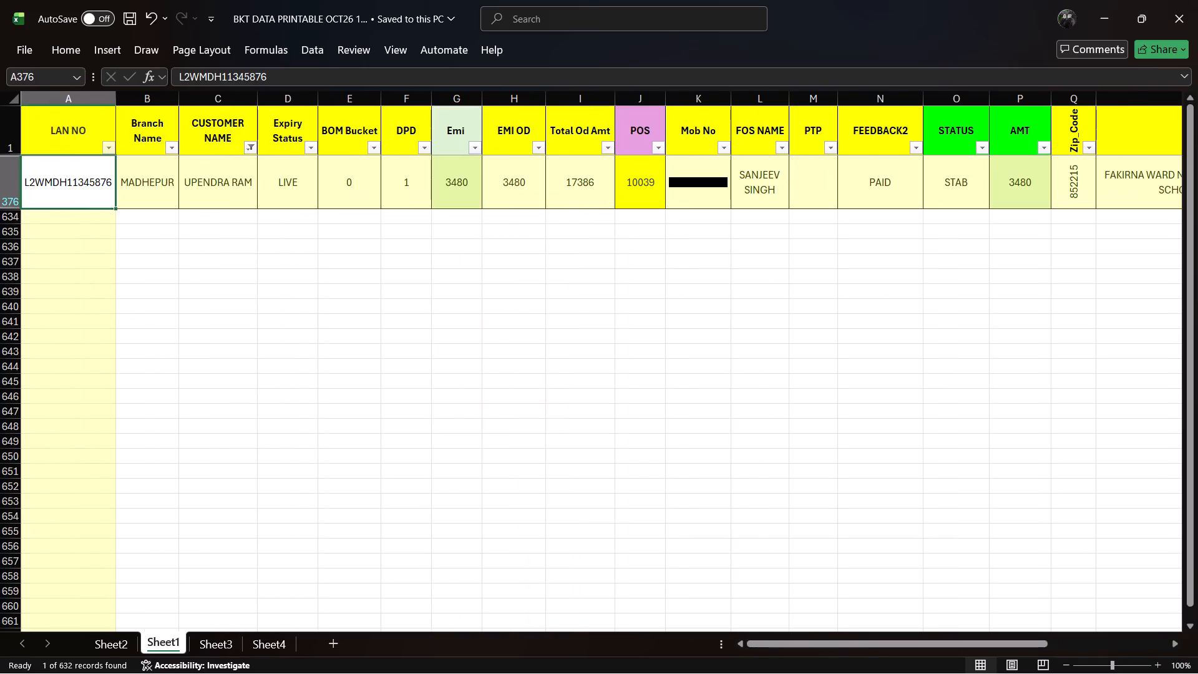
pyautogui.click(251, 151)
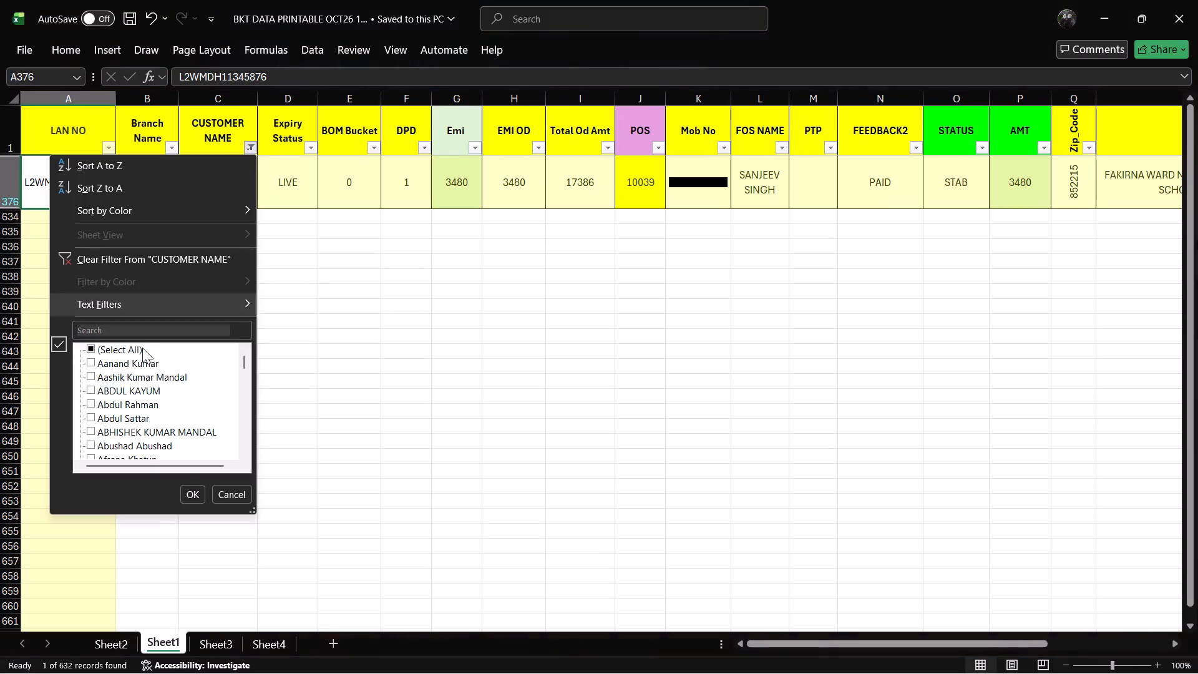
pyautogui.click(100, 328)
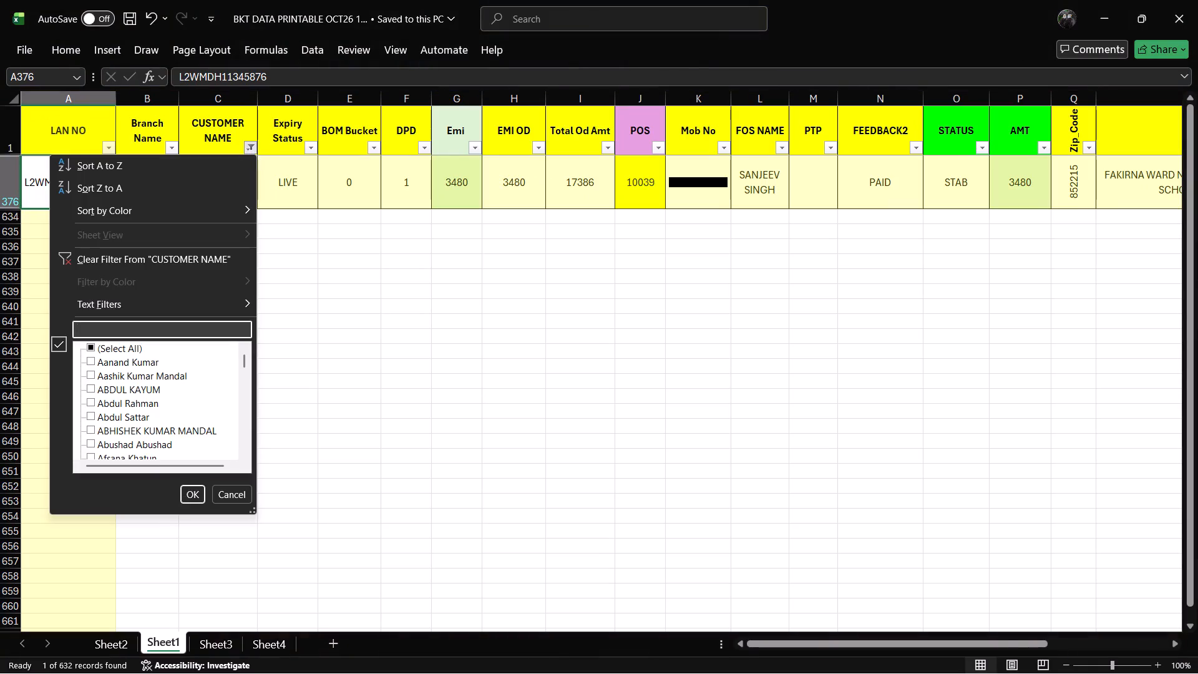
pyautogui.write('MANTU')
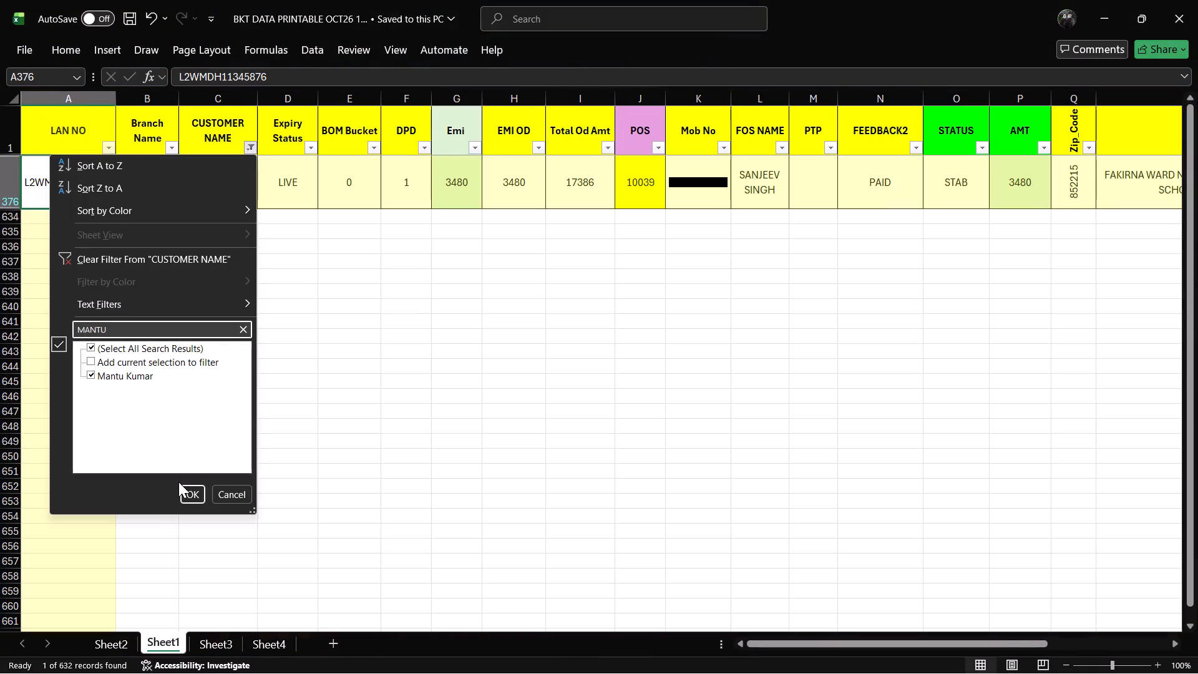
pyautogui.click(198, 496)
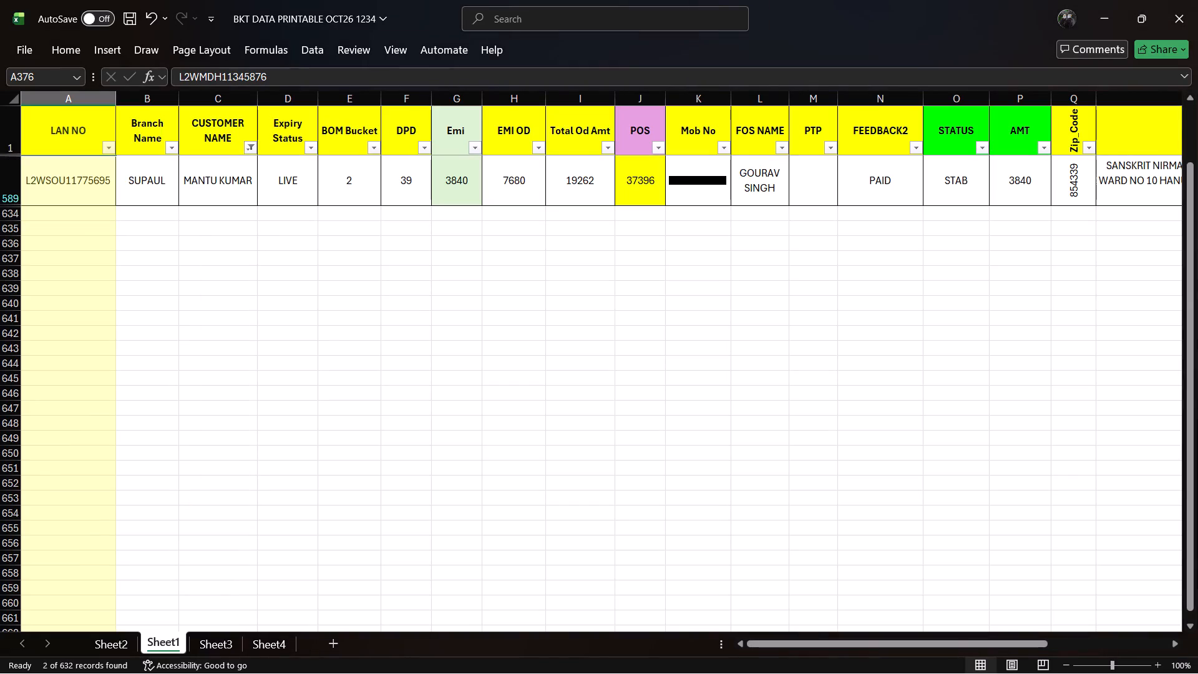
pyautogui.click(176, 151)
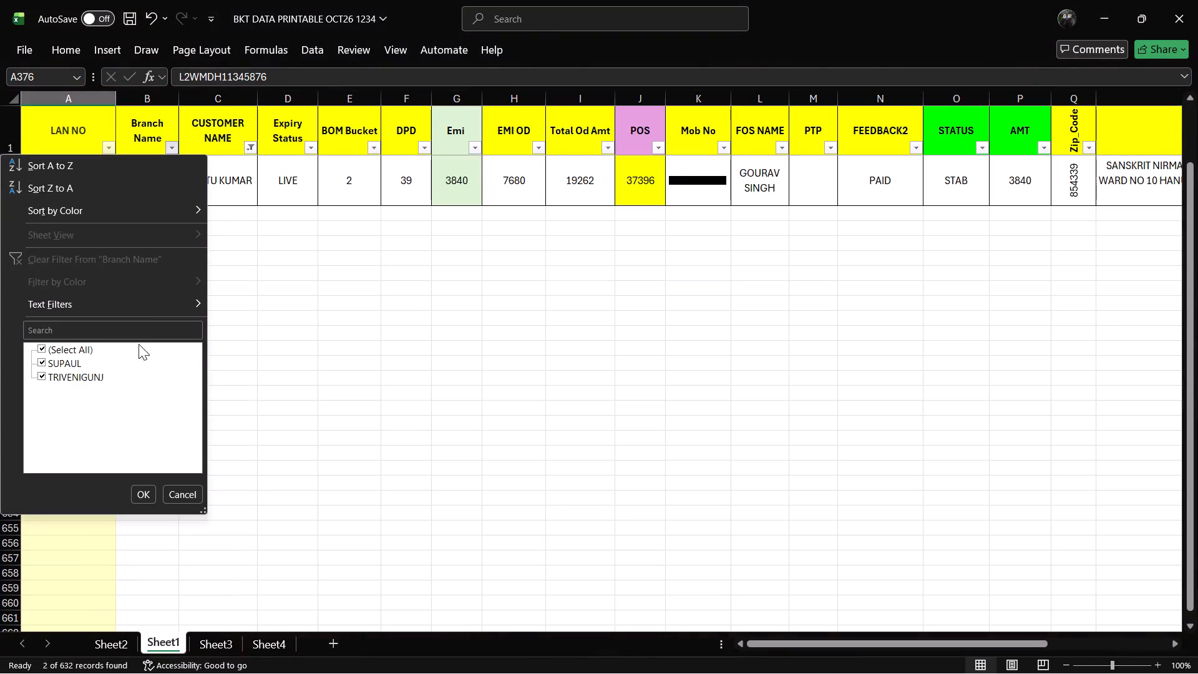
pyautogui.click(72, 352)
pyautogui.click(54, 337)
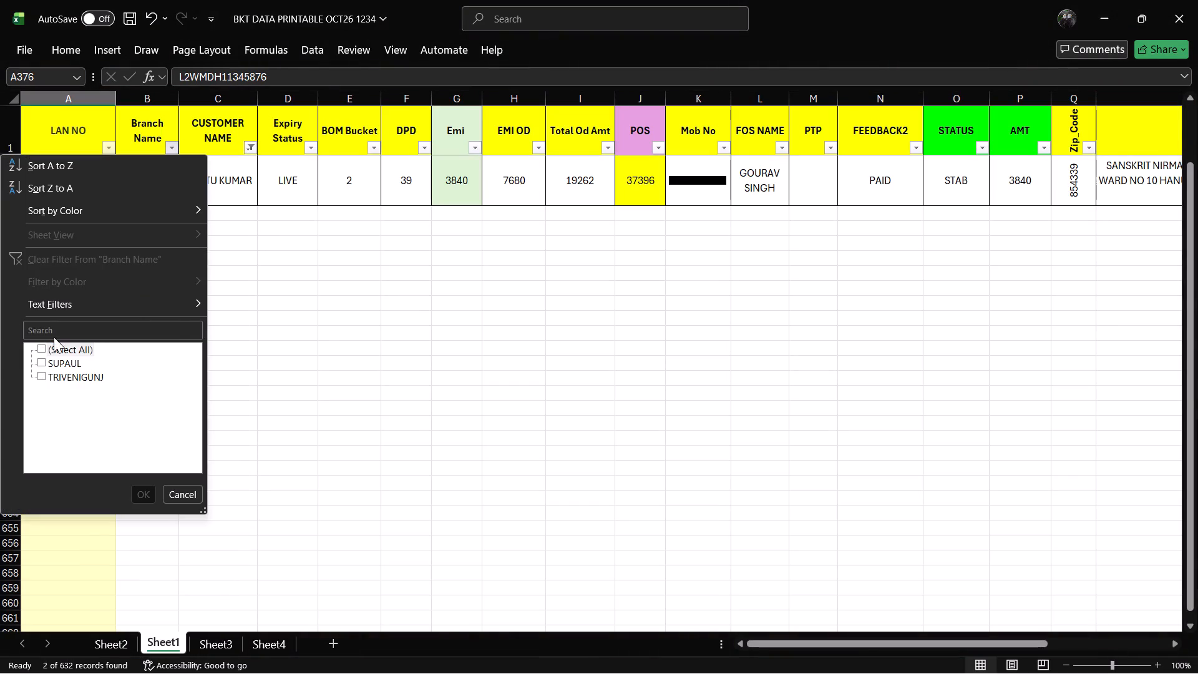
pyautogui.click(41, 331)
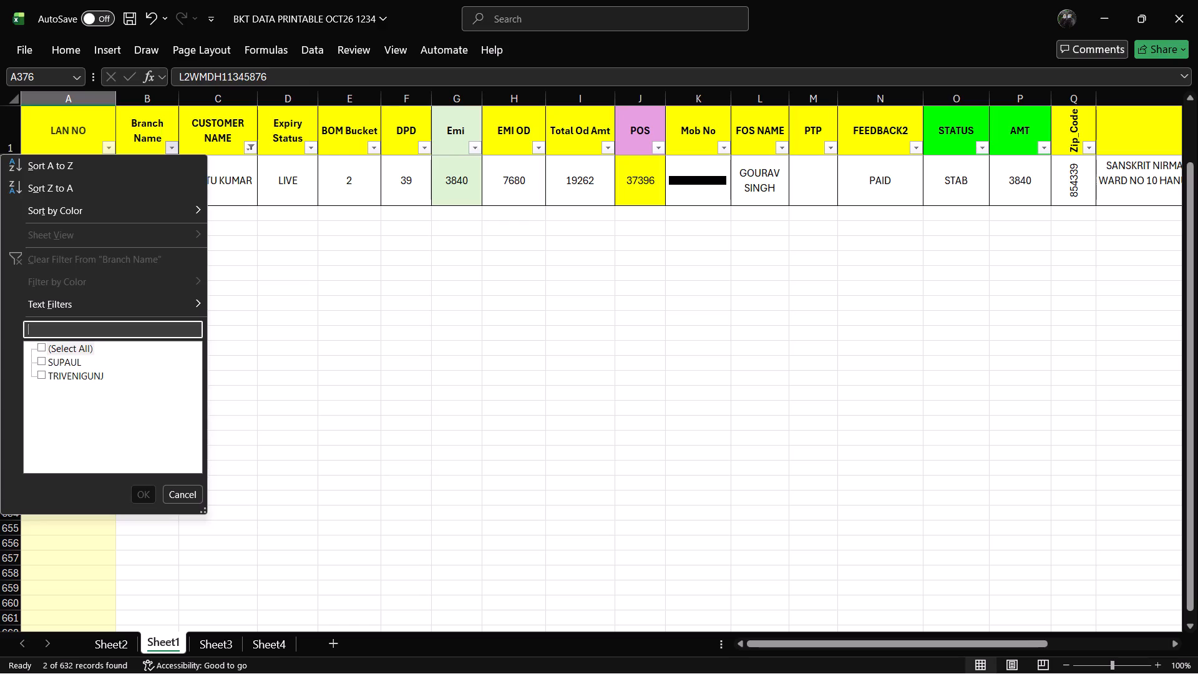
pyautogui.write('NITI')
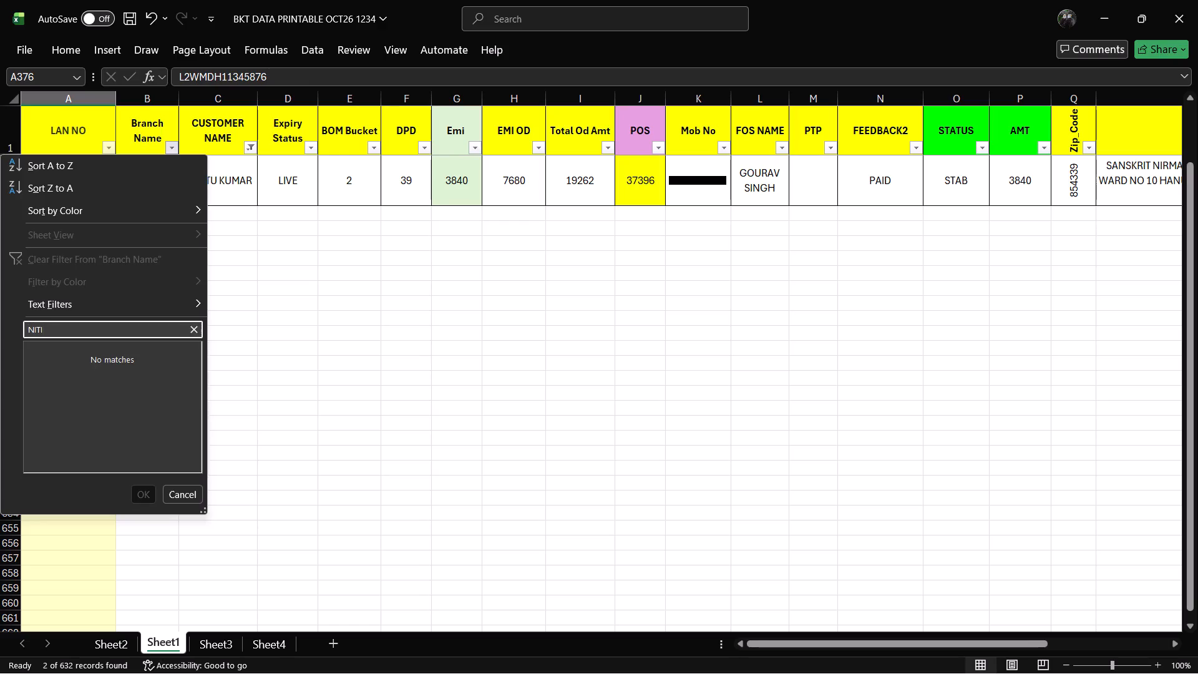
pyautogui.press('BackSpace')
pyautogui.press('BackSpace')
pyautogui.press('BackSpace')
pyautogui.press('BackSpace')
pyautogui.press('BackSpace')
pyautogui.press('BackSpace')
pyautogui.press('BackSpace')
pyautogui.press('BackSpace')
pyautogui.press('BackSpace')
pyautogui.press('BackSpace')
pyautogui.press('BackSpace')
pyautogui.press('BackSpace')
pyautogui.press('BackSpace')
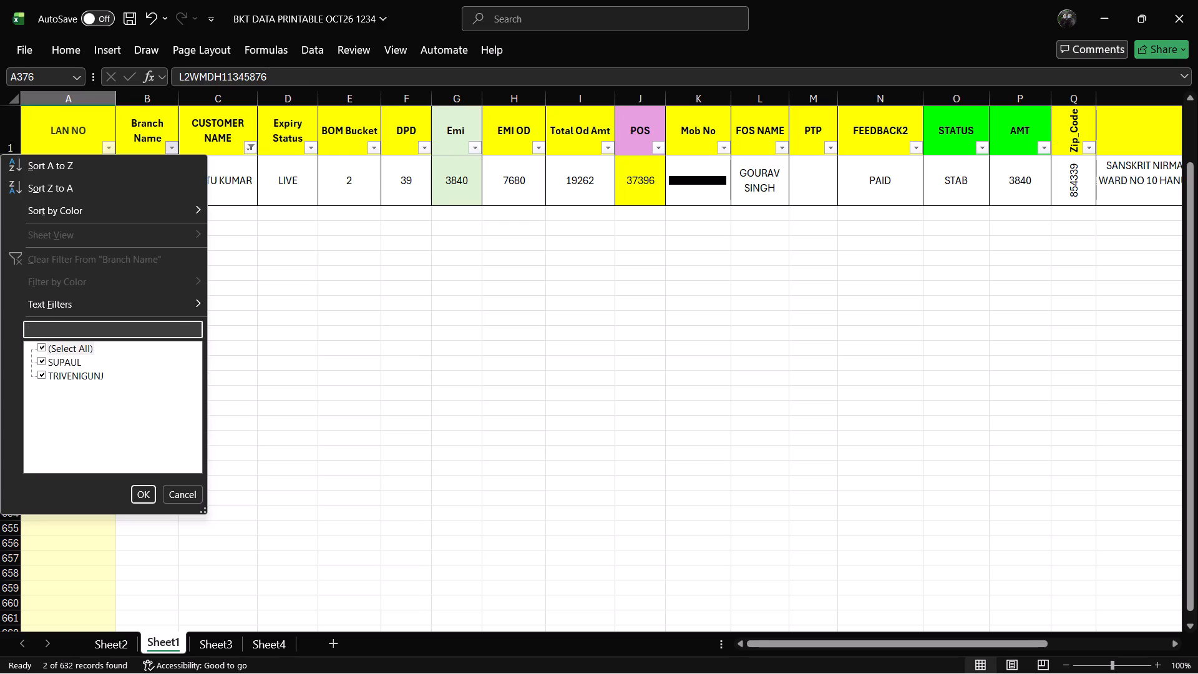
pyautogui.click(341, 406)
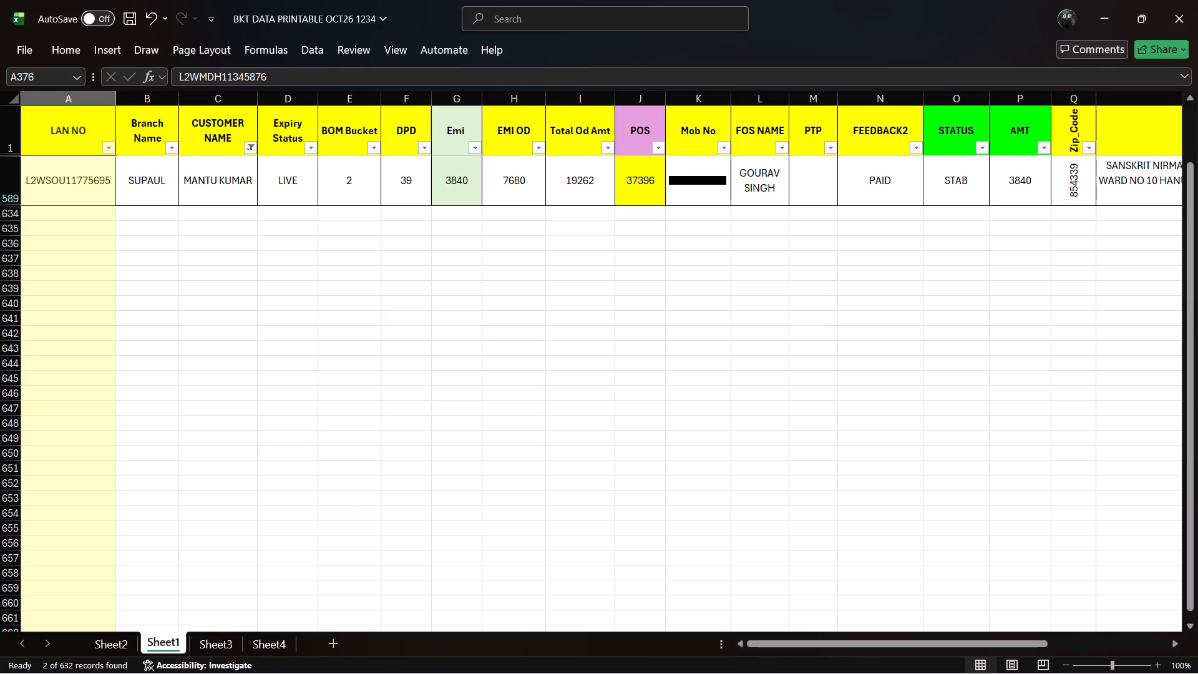
# Clear the CUSTOMER NAME filter by turning the header filters off and back on.
pyautogui.hotkey('ctrl', 'shift', 'l')
pyautogui.hotkey('ctrl', 'shift', 'l')
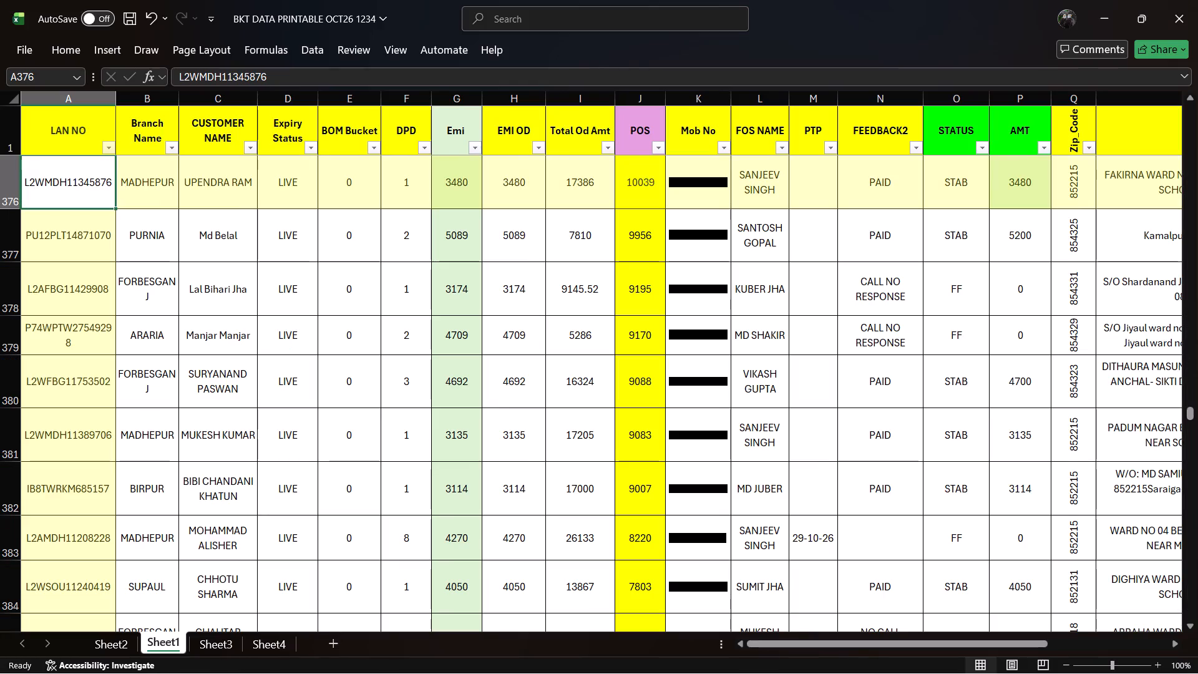
pyautogui.click(288, 226)
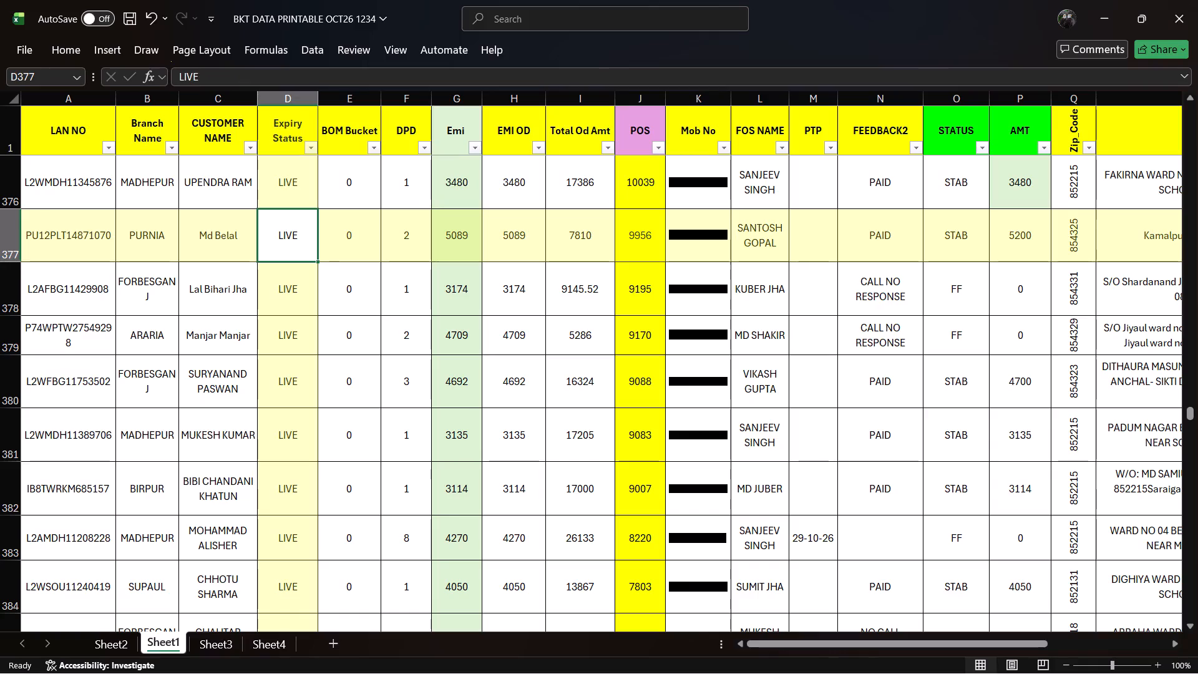
# Search the CUSTOMER NAME filter for "NITISH" and show only the mixed-case match, excluding the all-capitals one.
pyautogui.click(250, 145)
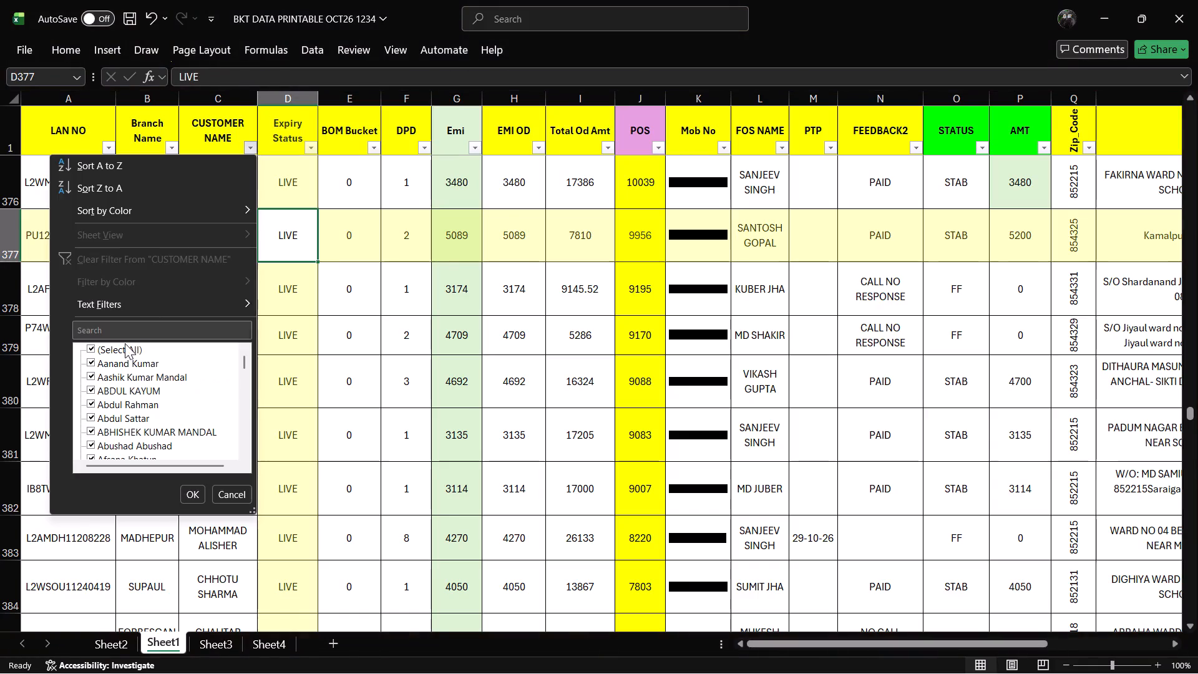
pyautogui.click(125, 343)
pyautogui.click(95, 330)
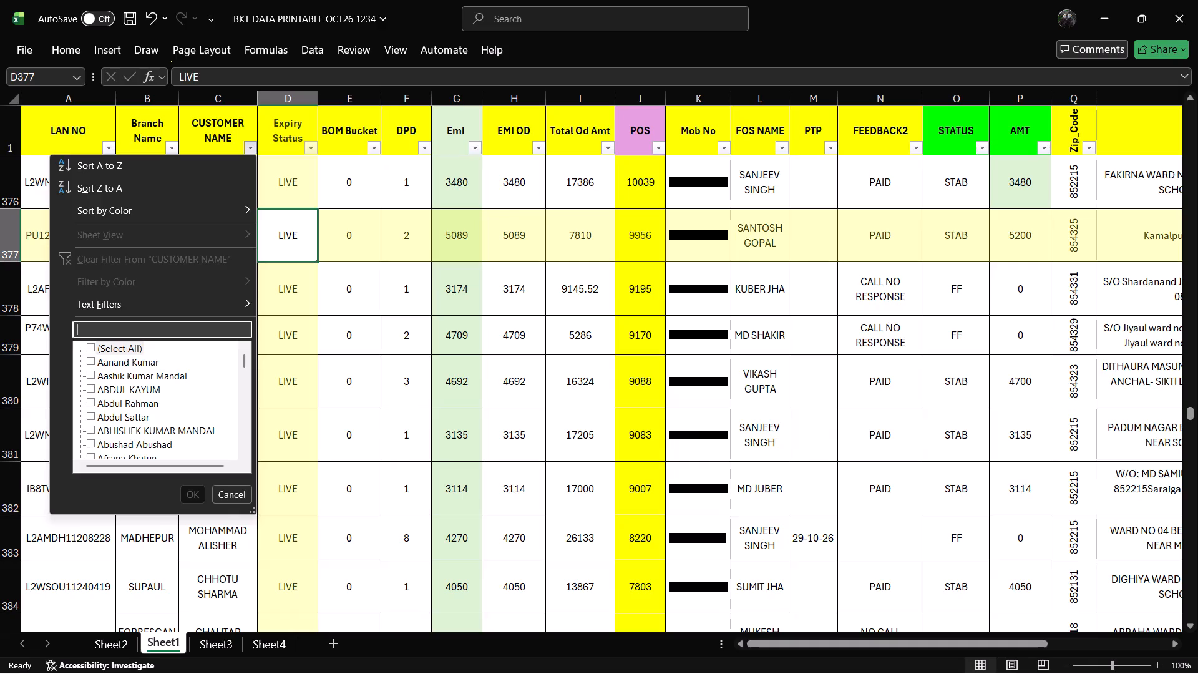
pyautogui.write('NITISH')
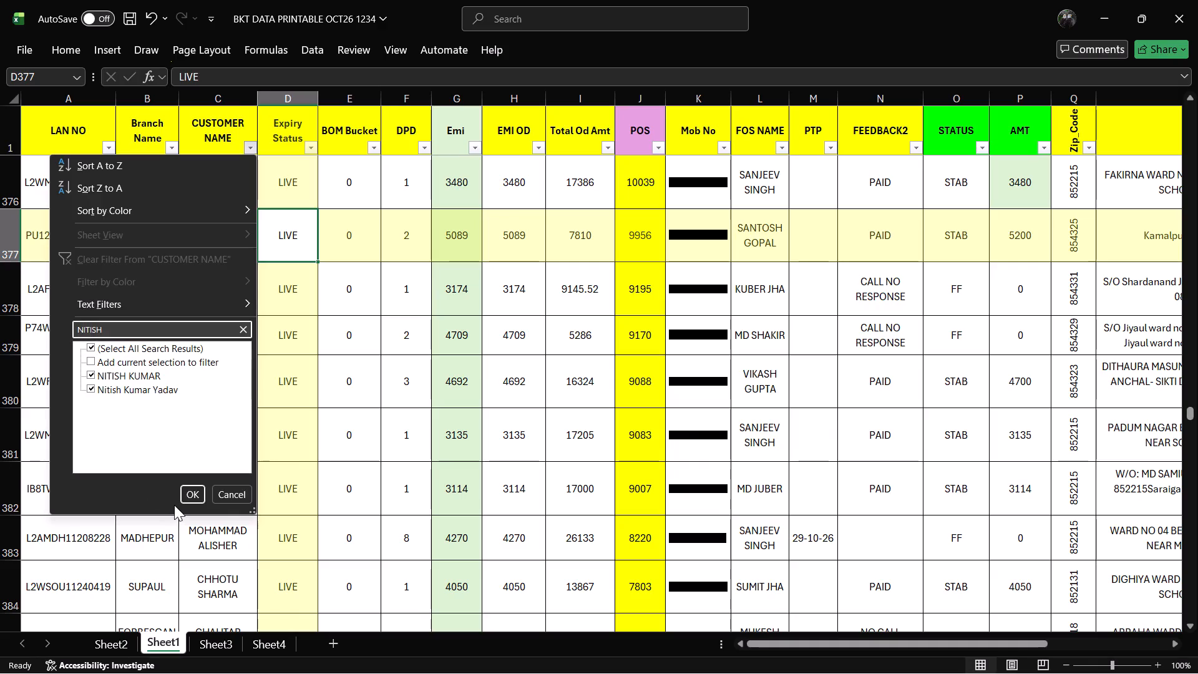
pyautogui.click(161, 373)
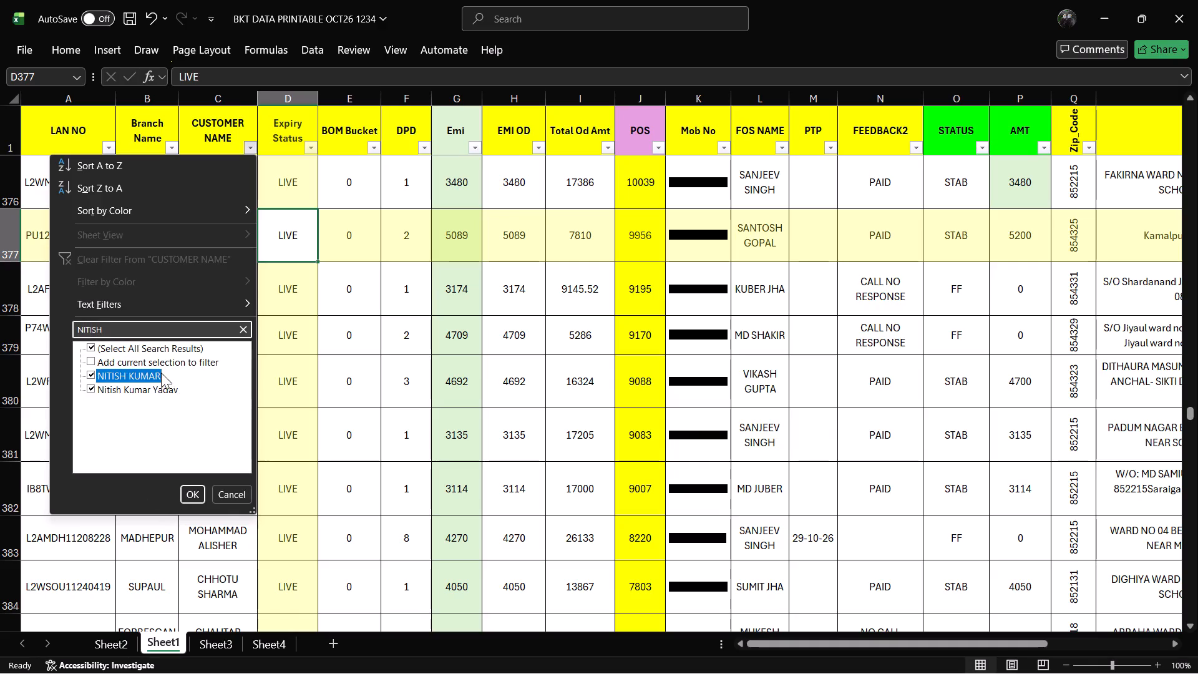
pyautogui.click(196, 493)
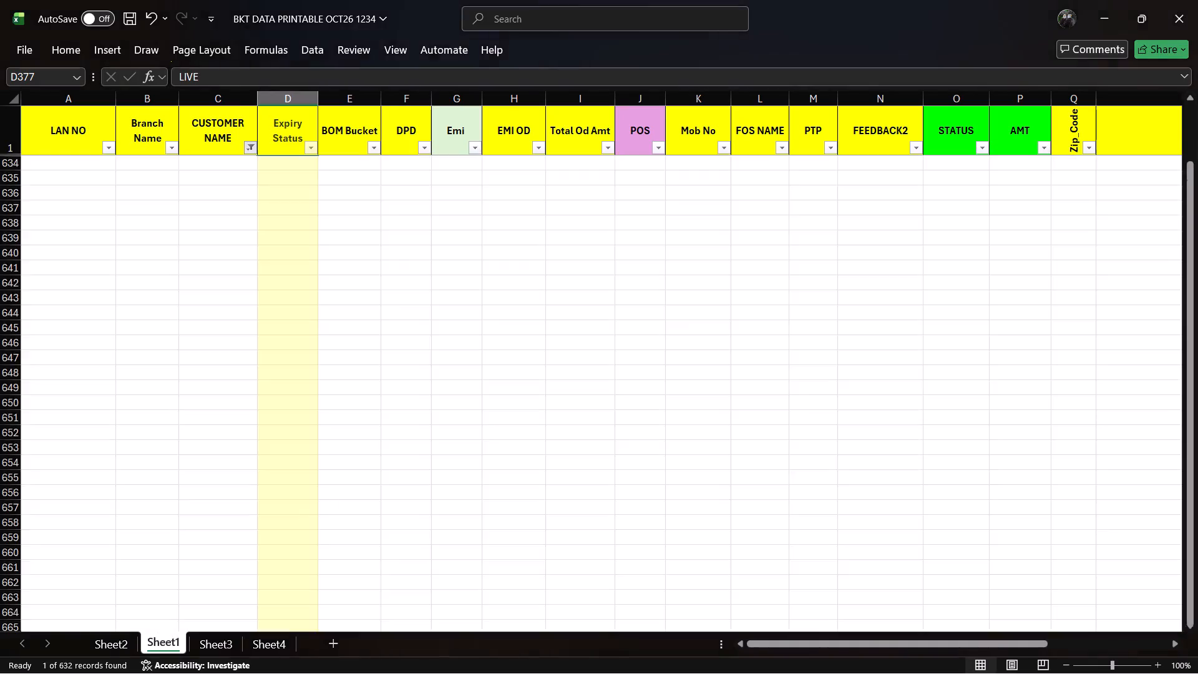
# Set FEEDBACK2 of the filtered record in row 221 to PAID.
pyautogui.press('Up')
pyautogui.press('Up')
pyautogui.press('Up')
pyautogui.press('Up')
pyautogui.press('Up')
pyautogui.press('Up')
pyautogui.press('Up')
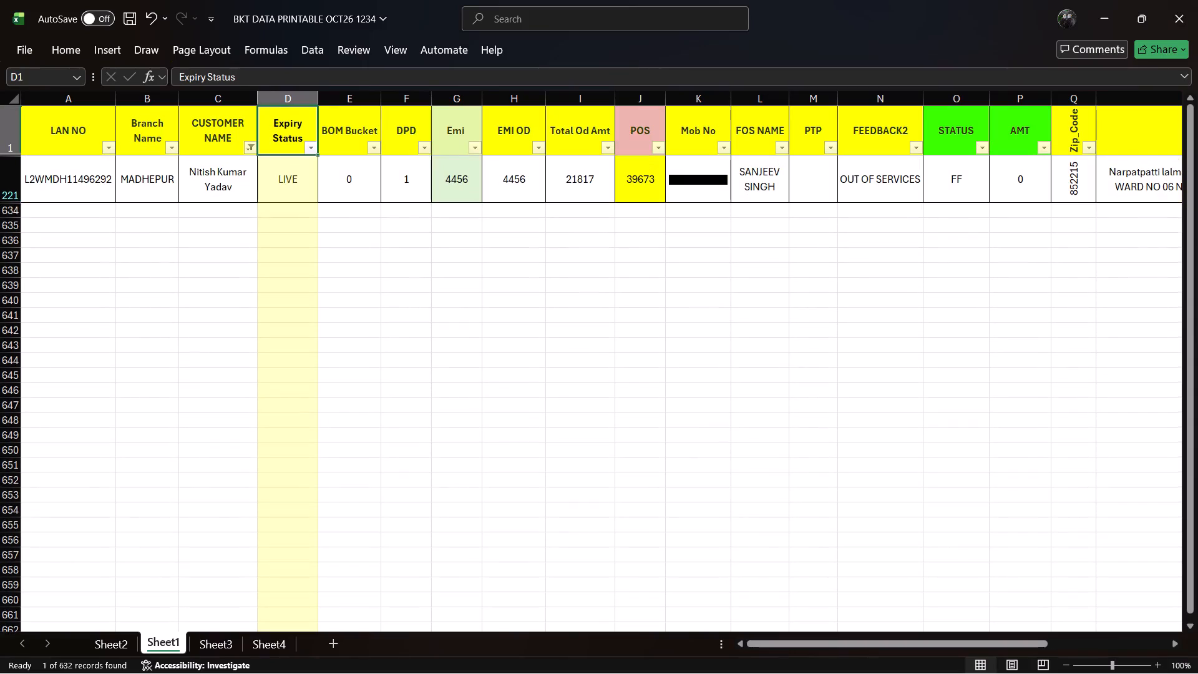
pyautogui.click(65, 193)
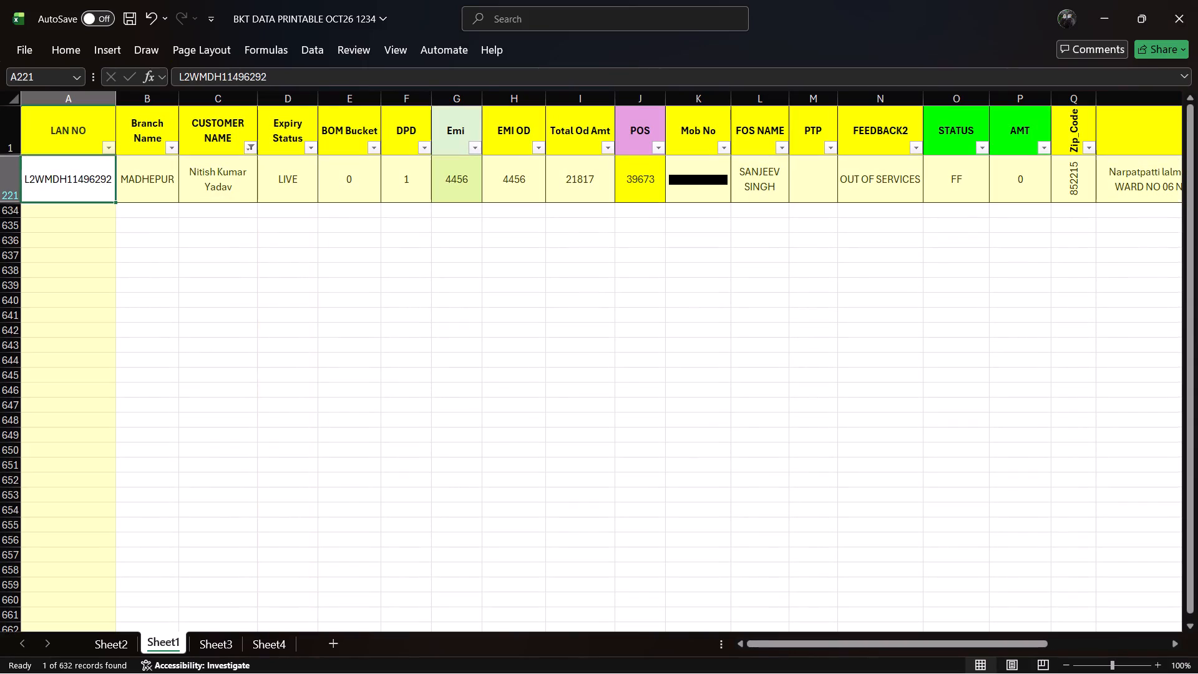
pyautogui.press('Right')
pyautogui.press('Right')
pyautogui.press('Right')
pyautogui.press('Right')
pyautogui.press('Right')
pyautogui.press('Right')
pyautogui.press('Right')
pyautogui.press('Right')
pyautogui.press('Right')
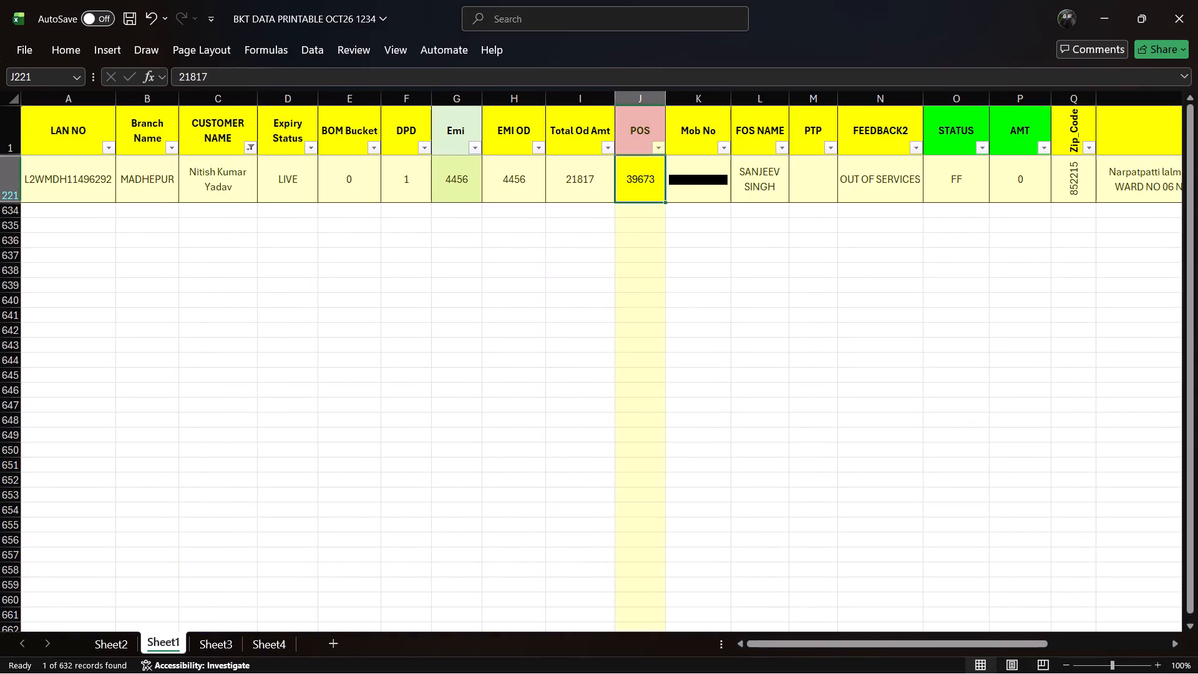
pyautogui.press('Right')
pyautogui.press('Right')
pyautogui.press('Right')
pyautogui.press('Right')
pyautogui.press('BackSpace')
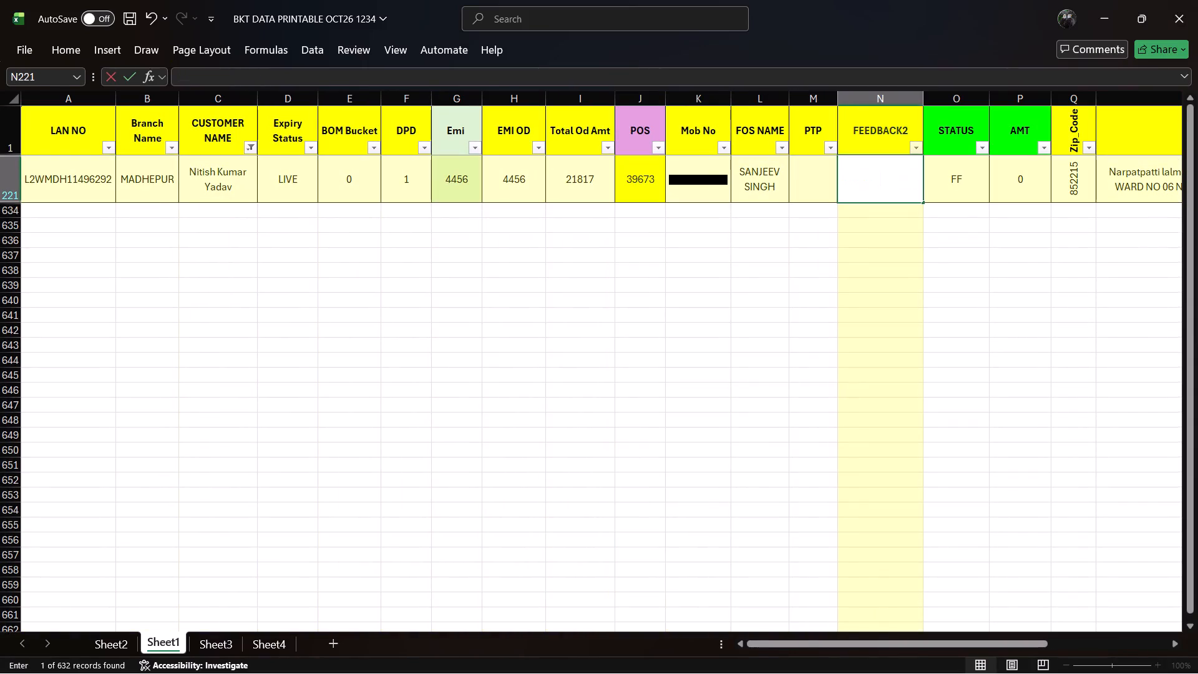
pyautogui.write('PA')
pyautogui.press('Right')
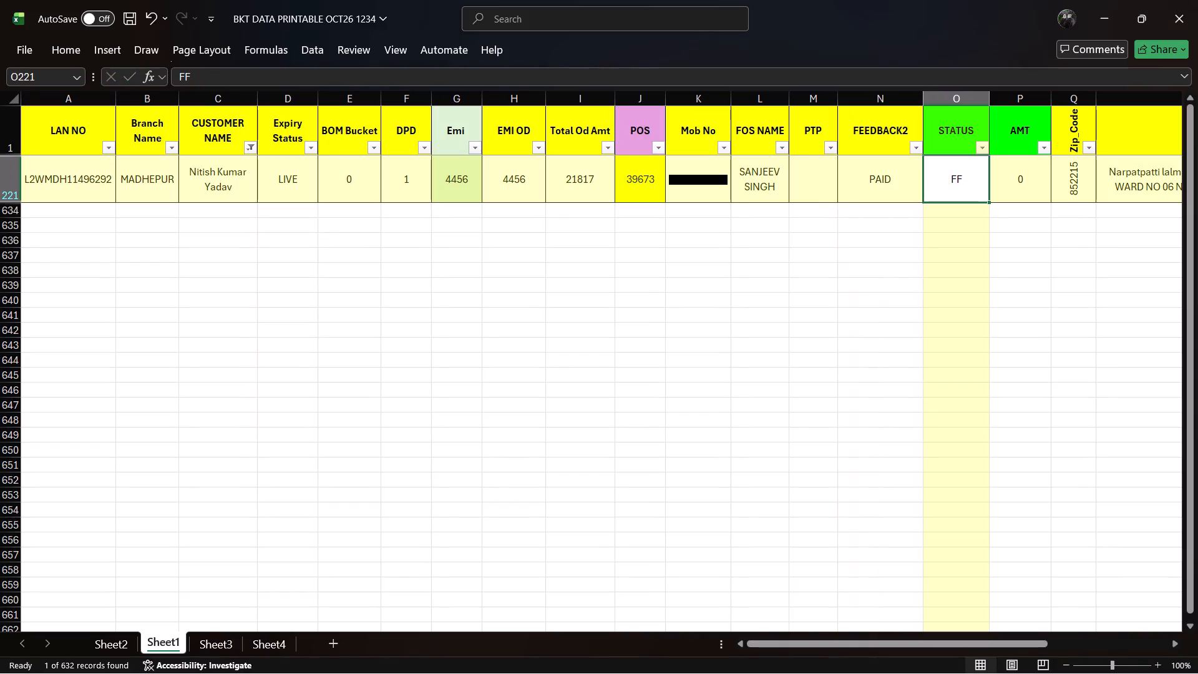
# Set the STATUS of the record in row 221 to STAB.
pyautogui.press('s')
pyautogui.press('Left')
# Copy row 221's Emi amount of 4456 into its AMT cell and save the workbook.
pyautogui.press('Left')
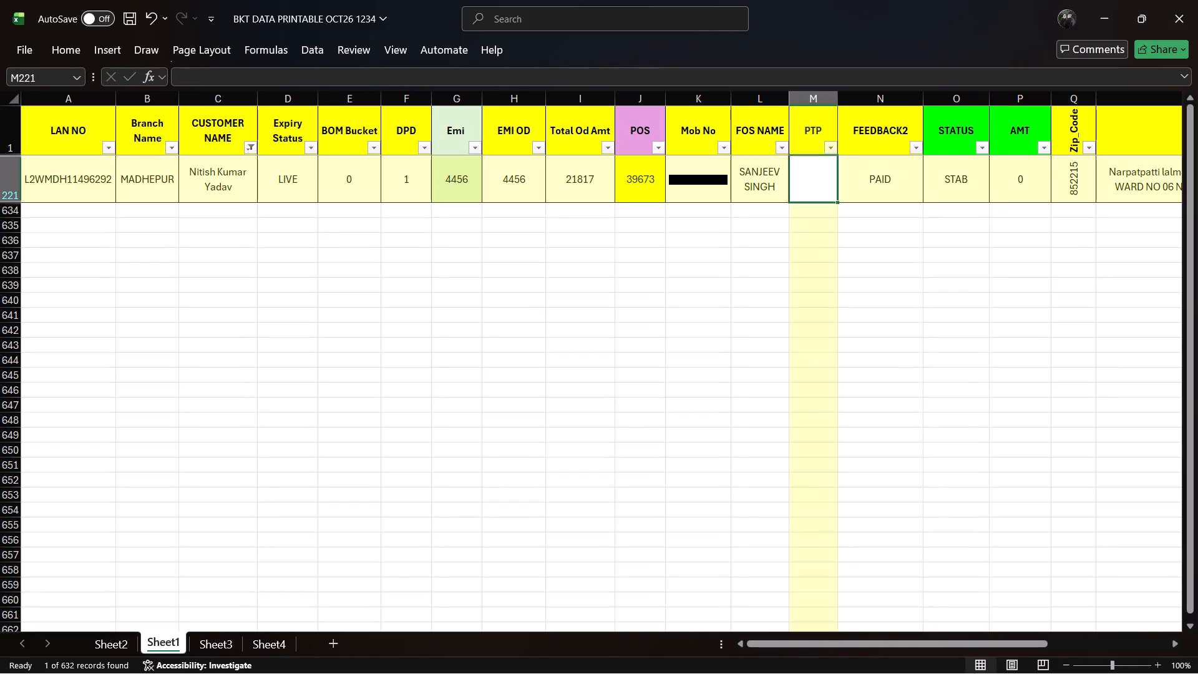
pyautogui.press('Left')
pyautogui.press('Left')
pyautogui.press('Left')
pyautogui.press('Left')
pyautogui.press('Left')
pyautogui.press('Left')
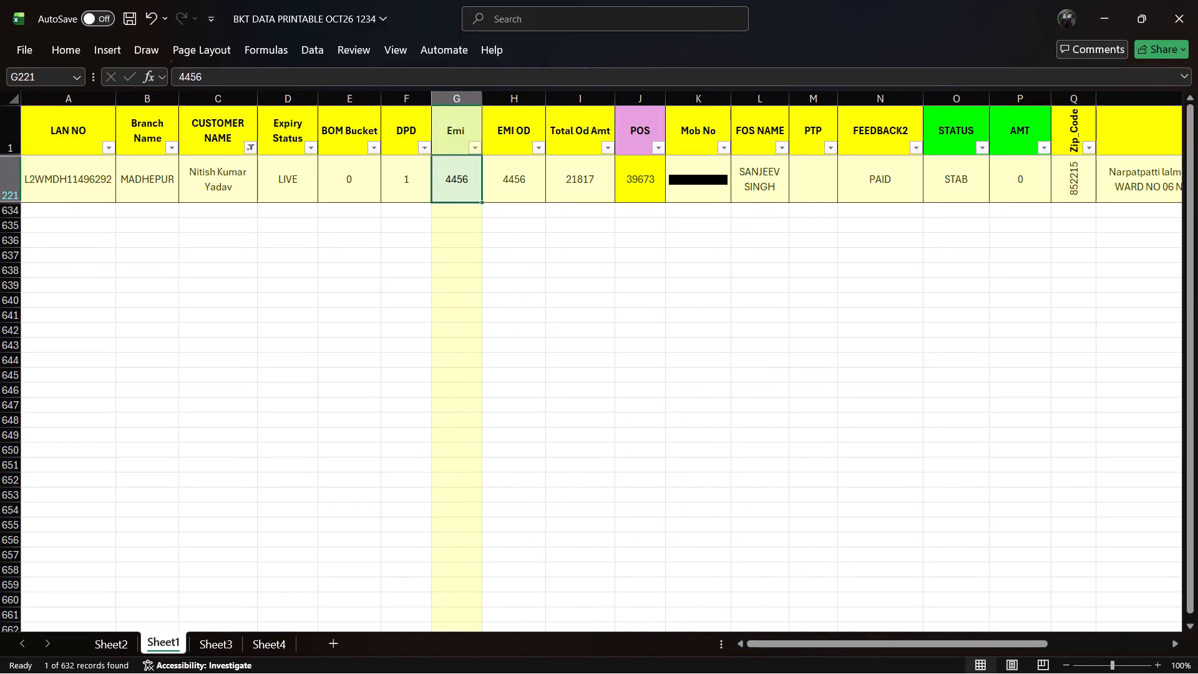
pyautogui.hotkey('ctrl', 'c')
pyautogui.press('Right')
pyautogui.press('Right')
pyautogui.press('Right')
pyautogui.press('Right')
pyautogui.press('Right')
pyautogui.press('Right')
pyautogui.press('Right')
pyautogui.press('Right')
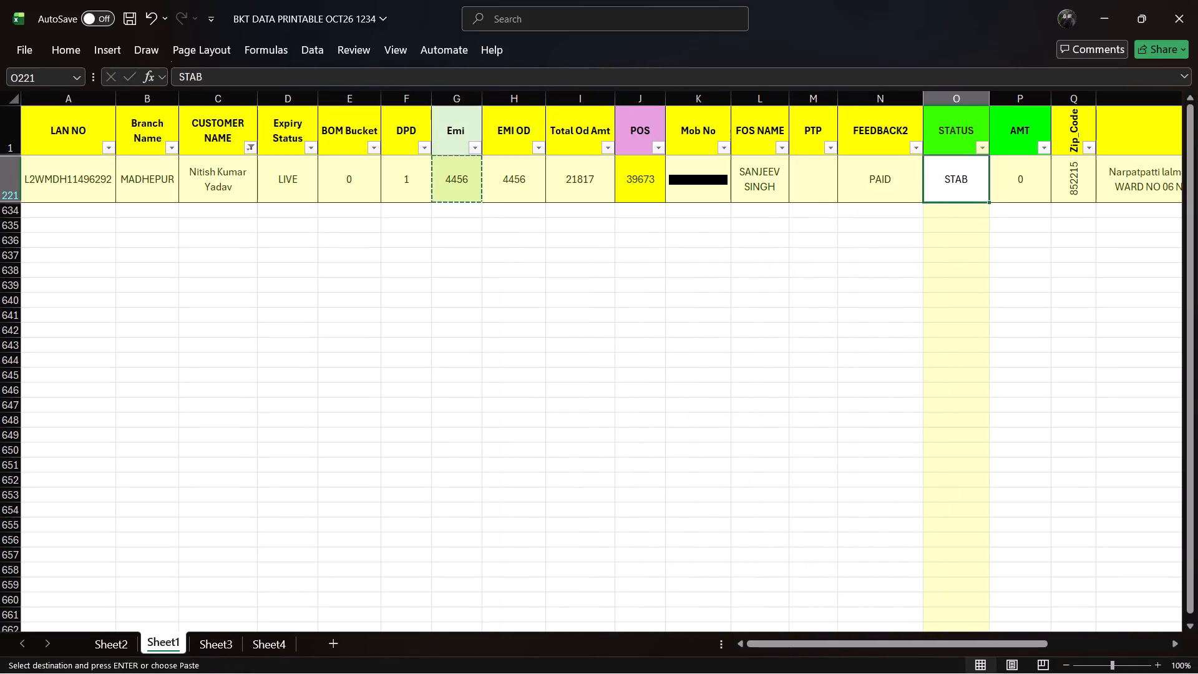
pyautogui.press('Right')
pyautogui.hotkey('ctrl', 'v')
pyautogui.hotkey('ctrl', 's')
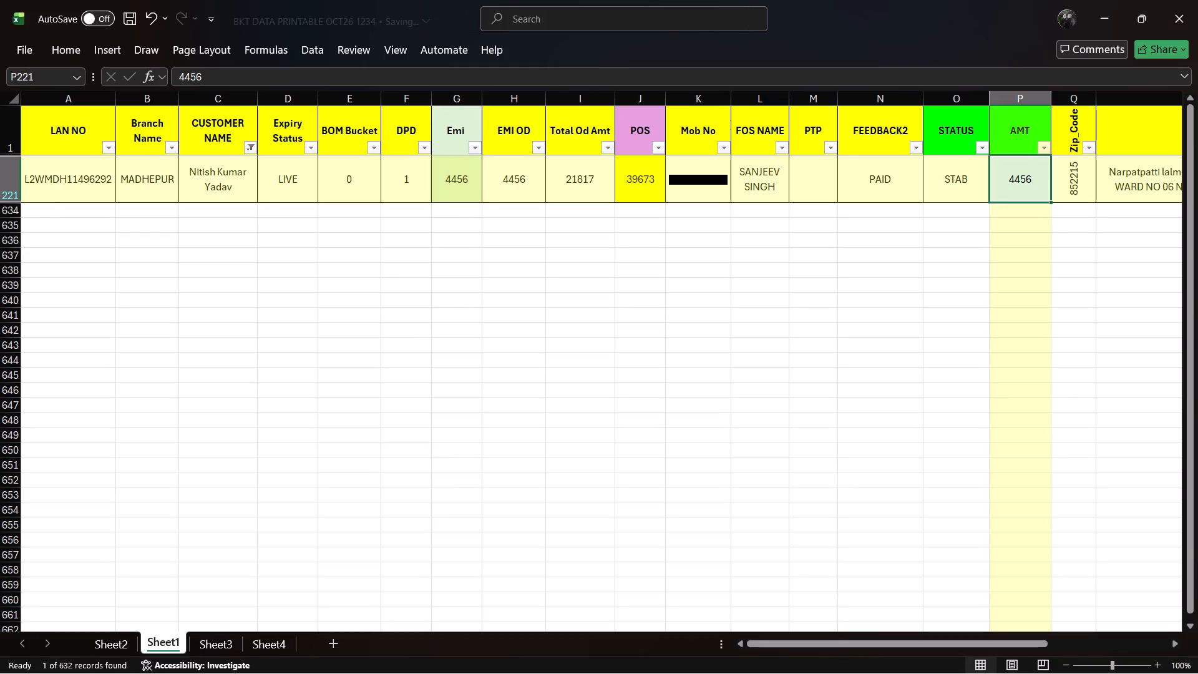
pyautogui.keyDown('ctrl'); pyautogui.click(65, 193); pyautogui.keyUp('ctrl')
pyautogui.hotkey('ctrl', 's')
pyautogui.keyDown('ctrl'); pyautogui.click(65, 193); pyautogui.keyUp('ctrl')
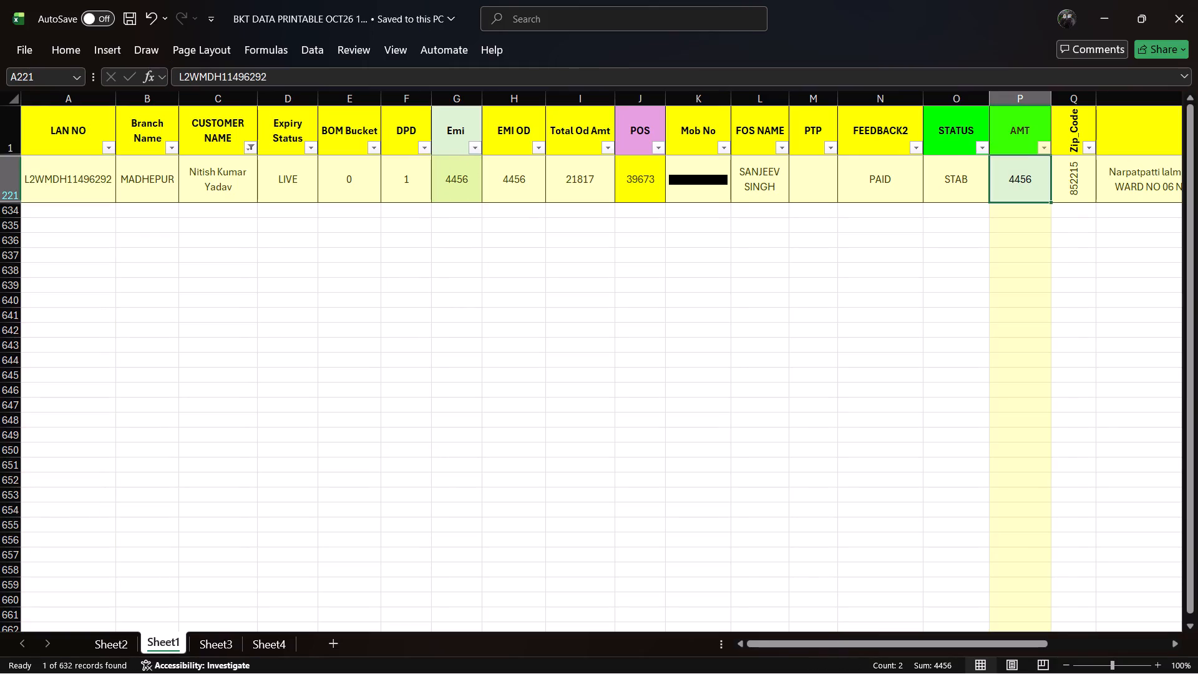